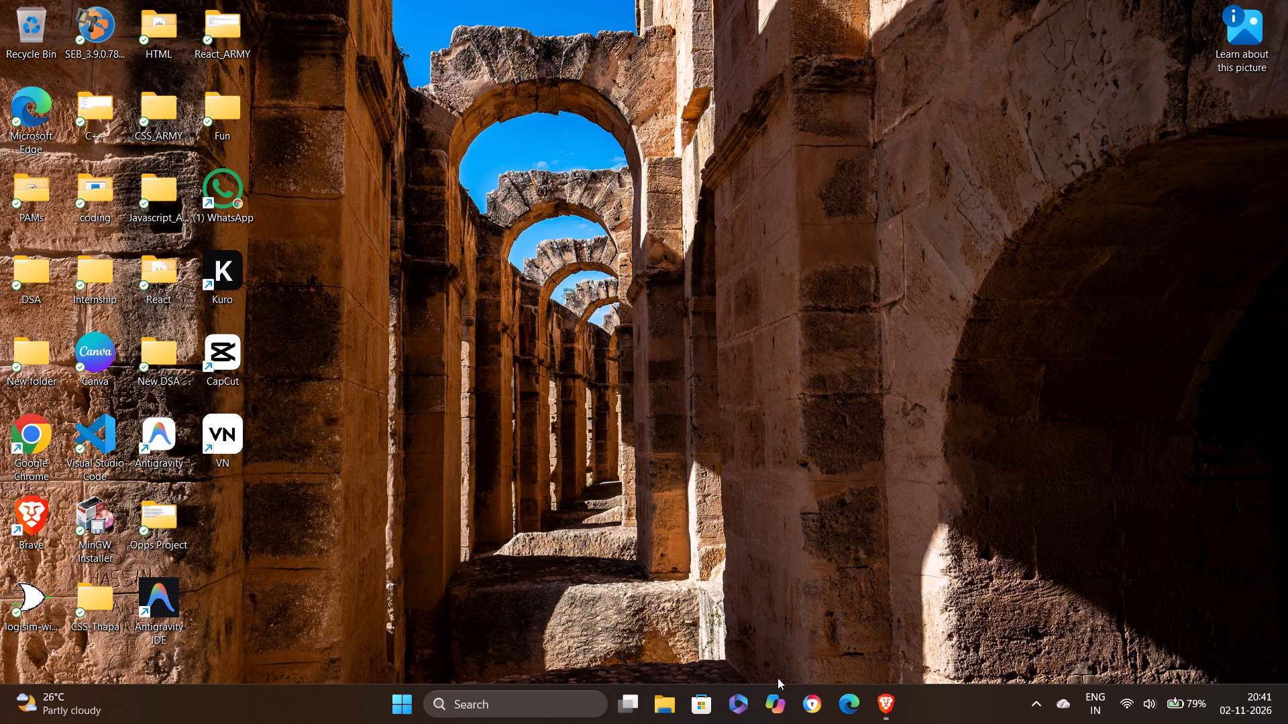
Launch CapCut from the desktop and accept the environment testing result.
double_click(237, 353)
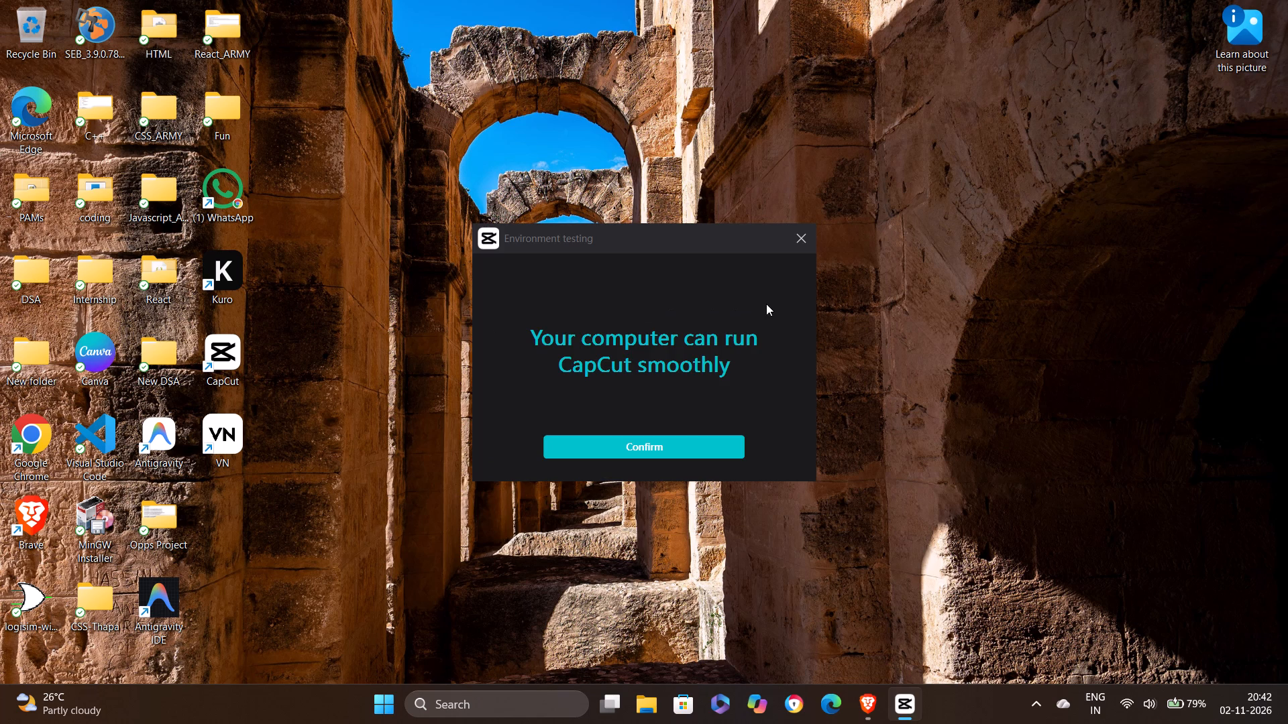
click(670, 444)
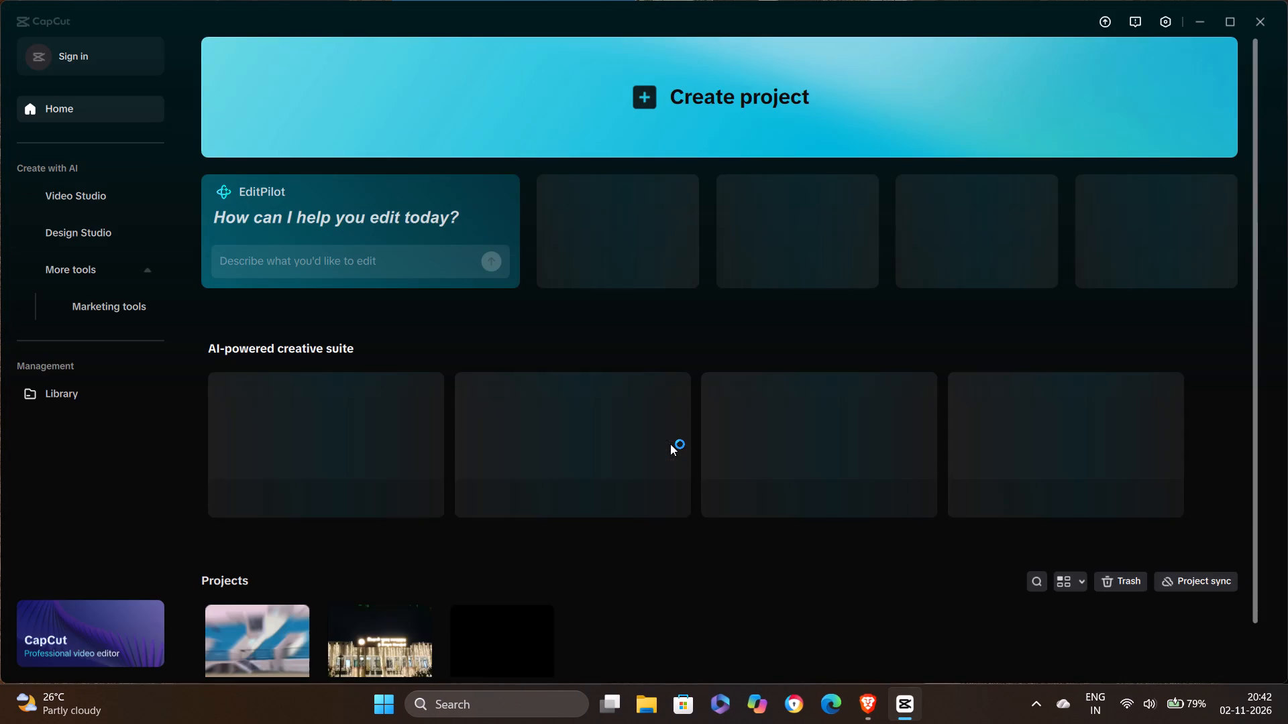
Open the first existing project under Projects, the one with the blurred blue-and-white thumbnail.
scroll(670, 444, down, 1)
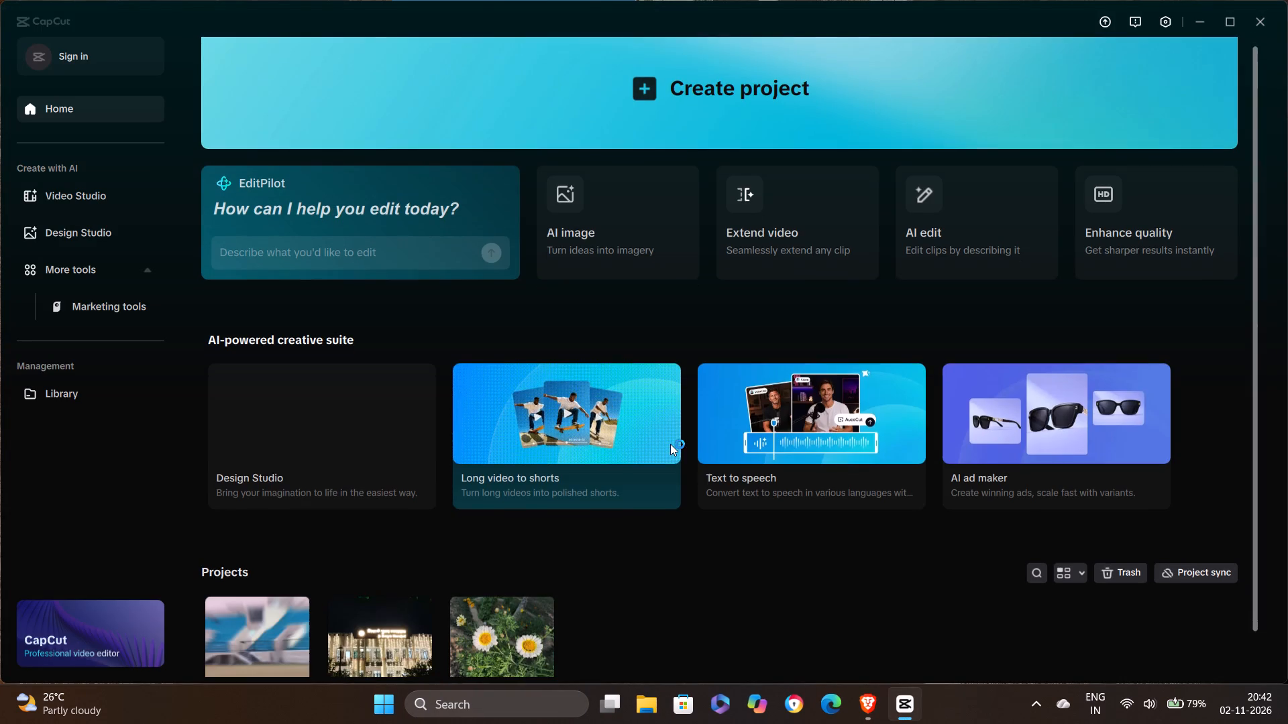
scroll(670, 444, down, 1)
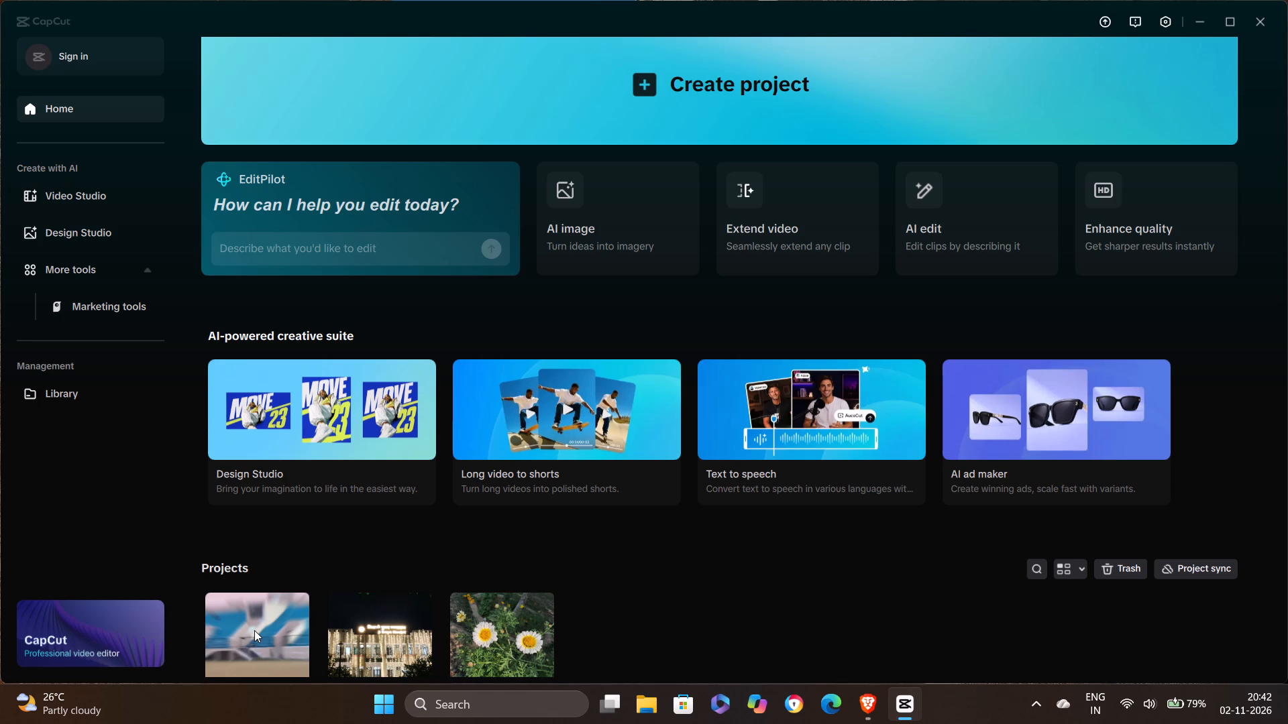
click(254, 630)
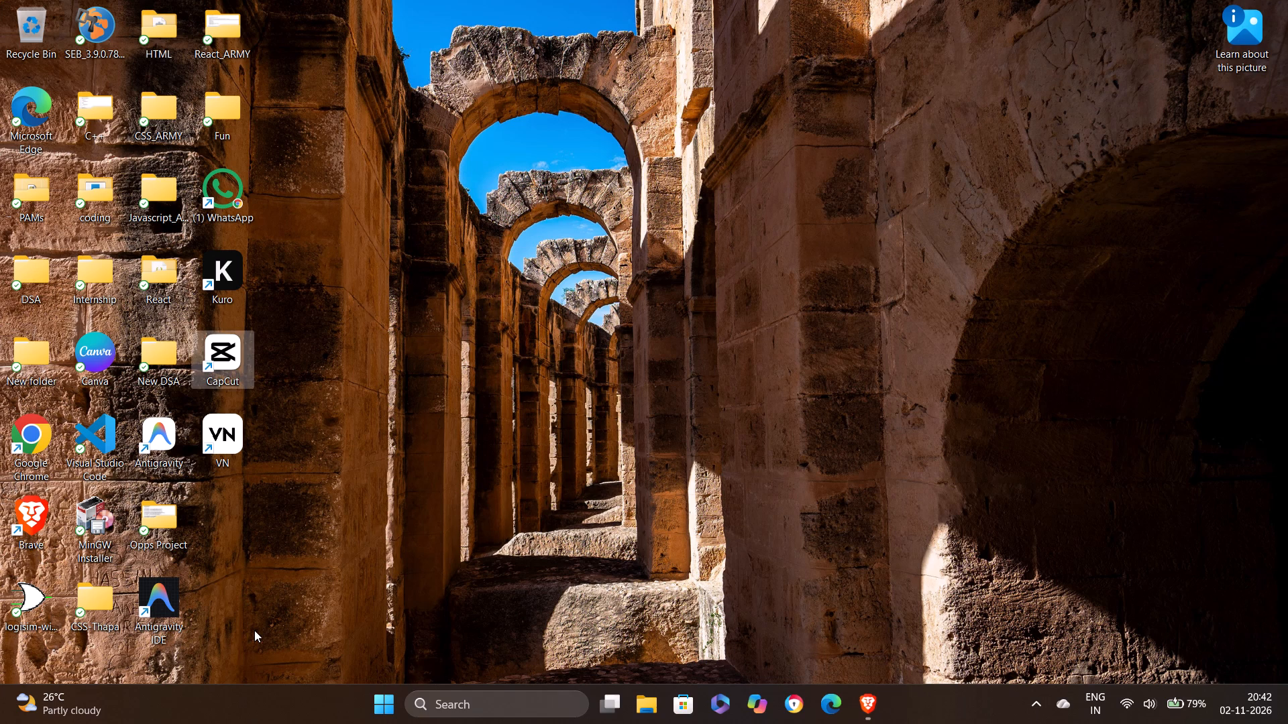
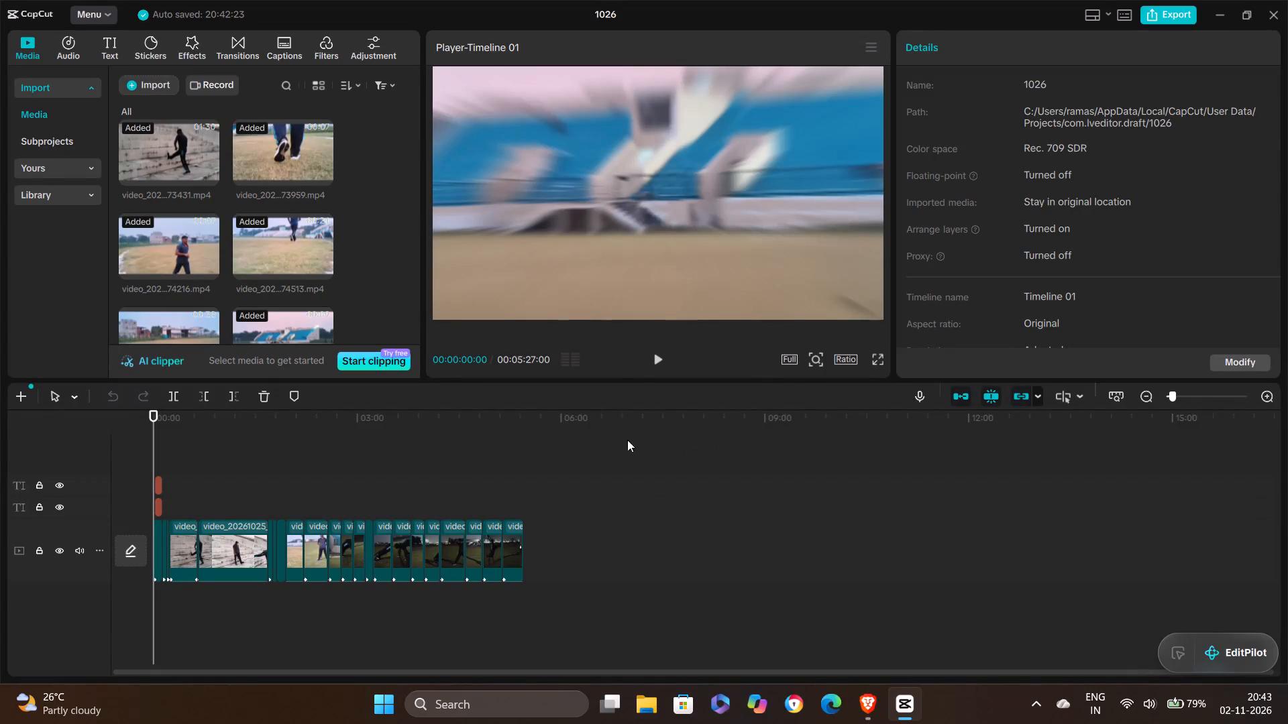
Magnify the timeline two levels to examine the individual video clips and text segments more closely.
click(1257, 392)
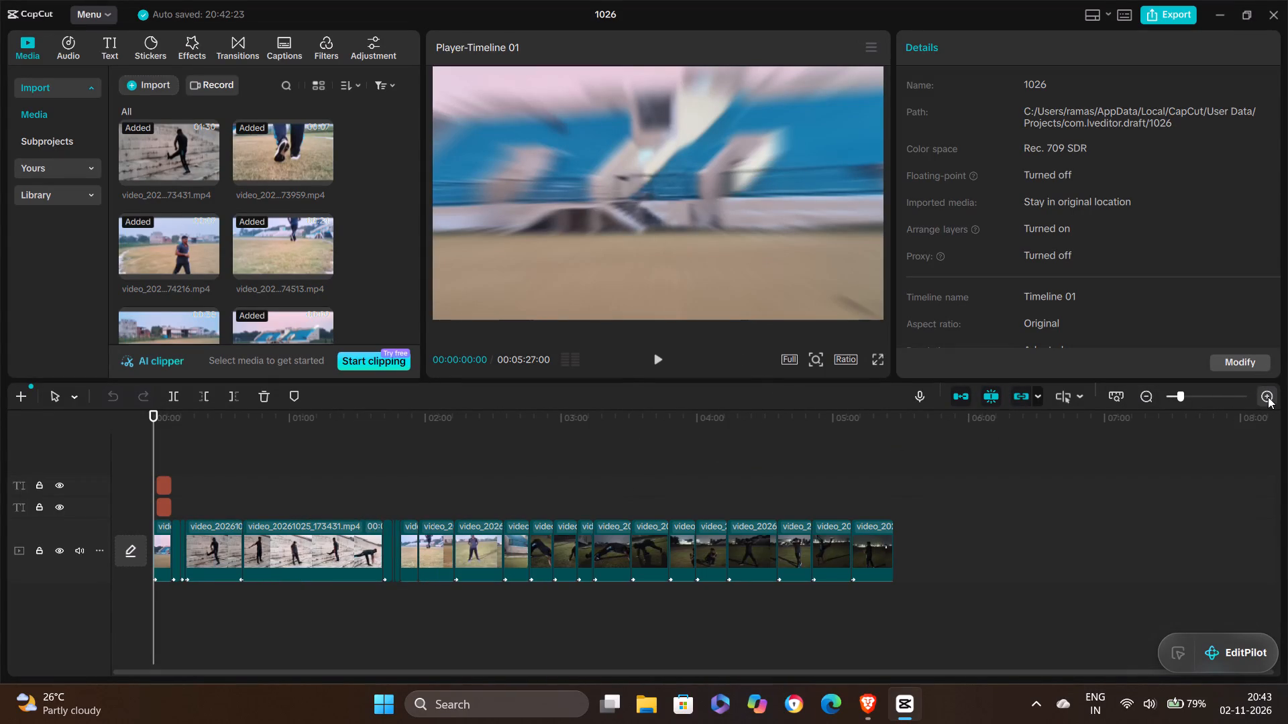
click(1268, 397)
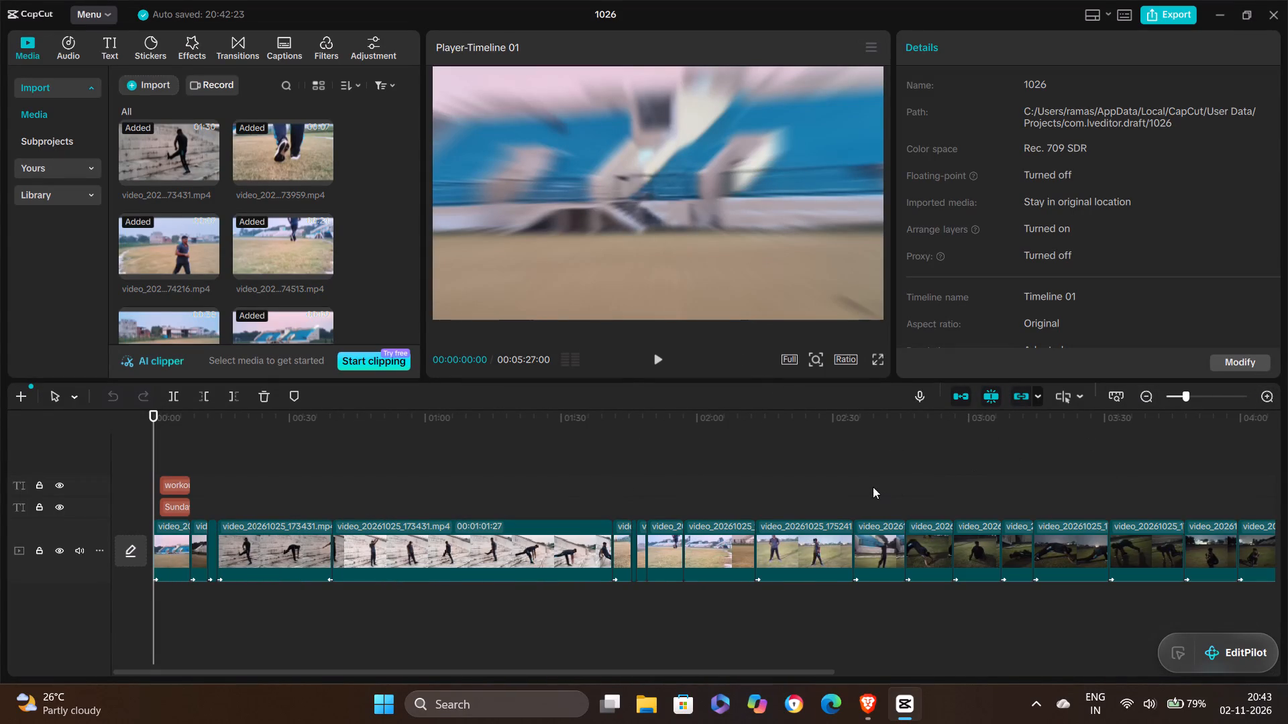
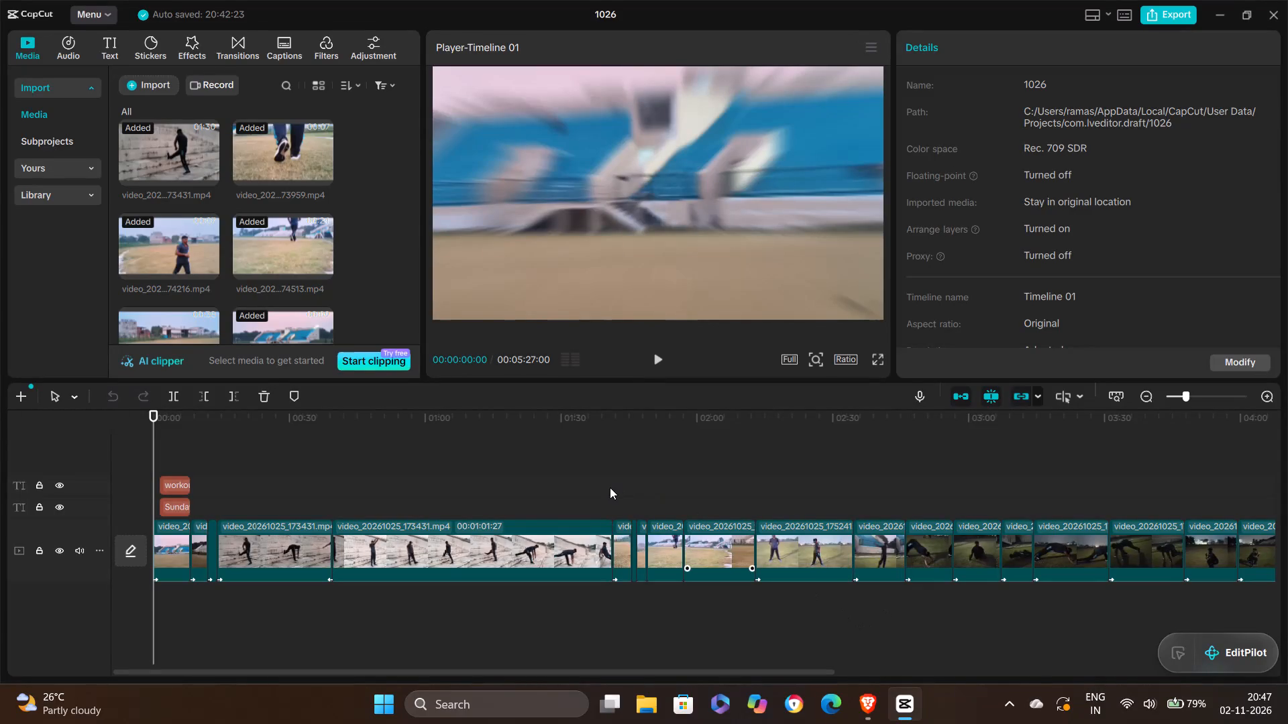
Select the second, longer video_20261025_173431.mp4 clip on the main video track to show its Basic video properties.
scroll(610, 487, down, 2)
scroll(610, 487, up, 1)
scroll(262, 241, right, 2)
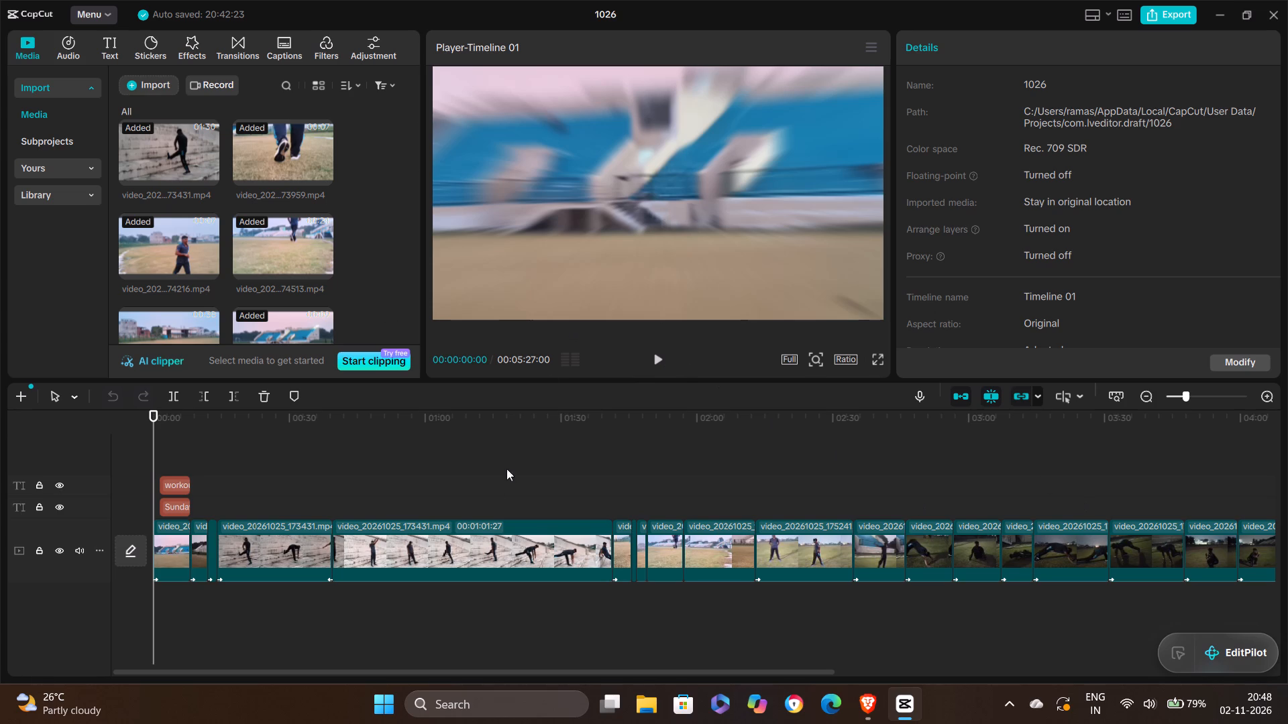
click(456, 554)
click(444, 568)
double_click(444, 568)
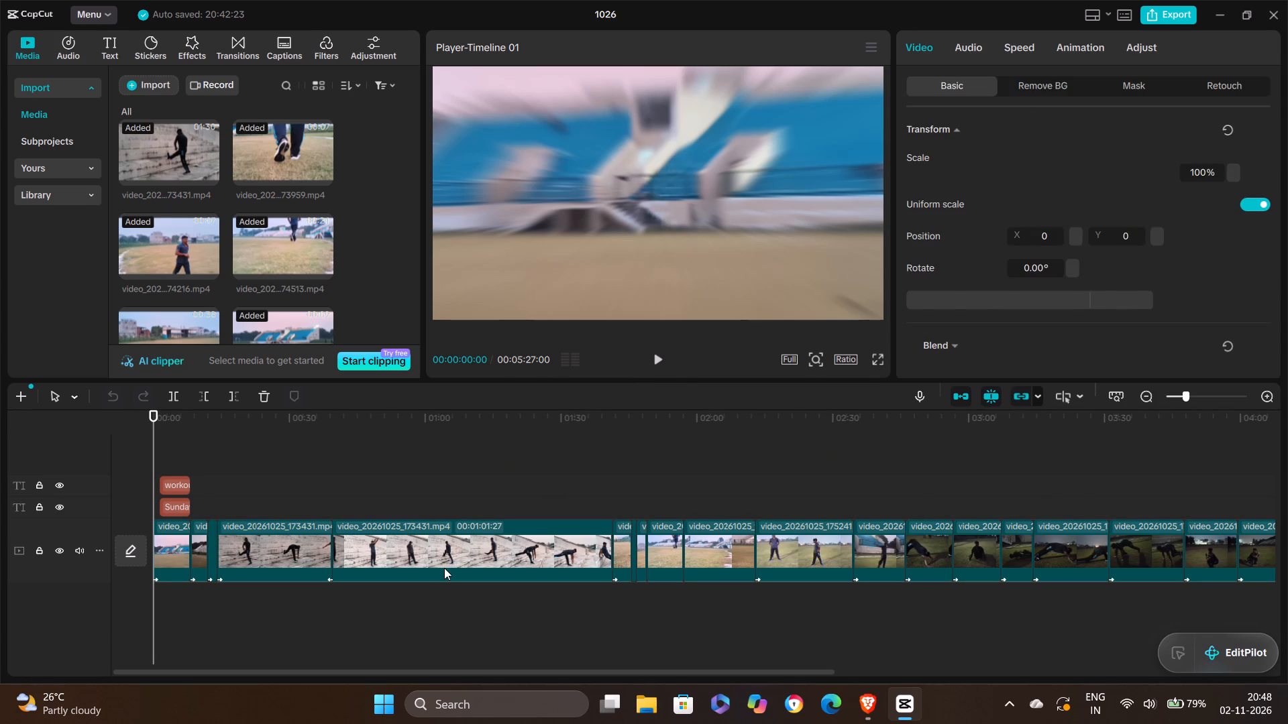
click(444, 568)
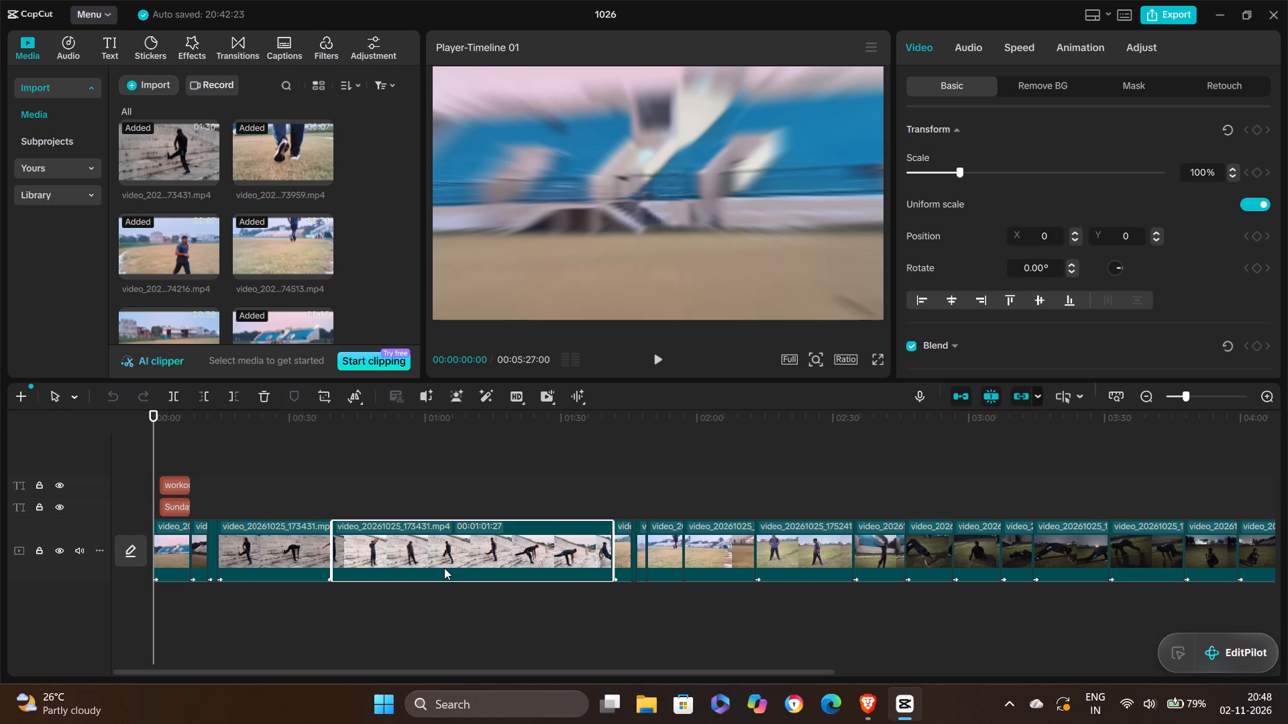
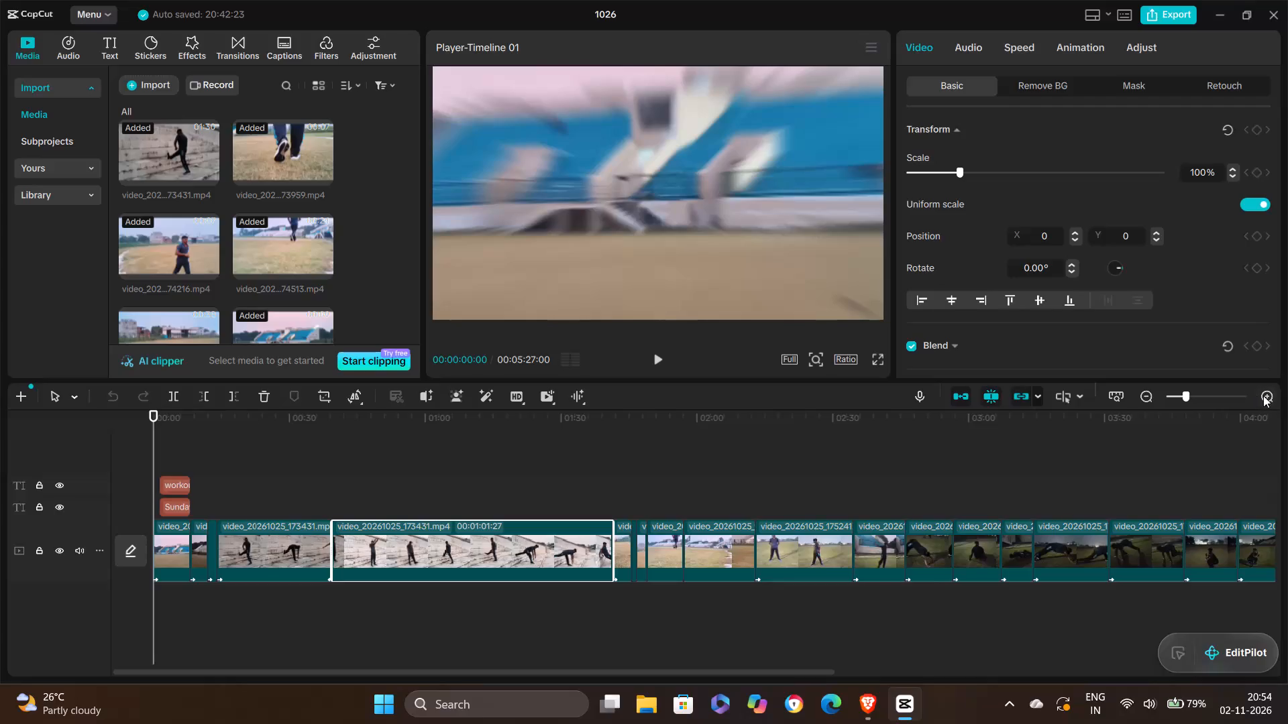
Zoom in on the timeline to show the opening clips and the workout and Sunday titles in more detail.
click(1263, 396)
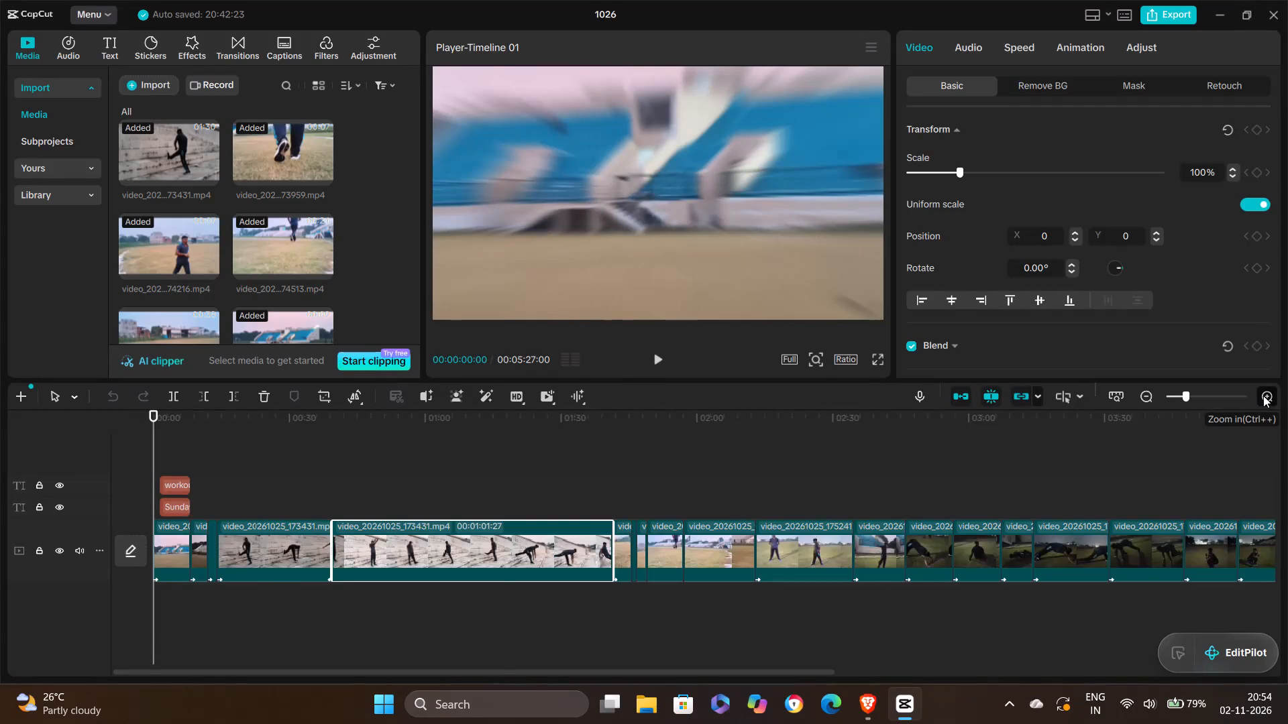
click(1263, 396)
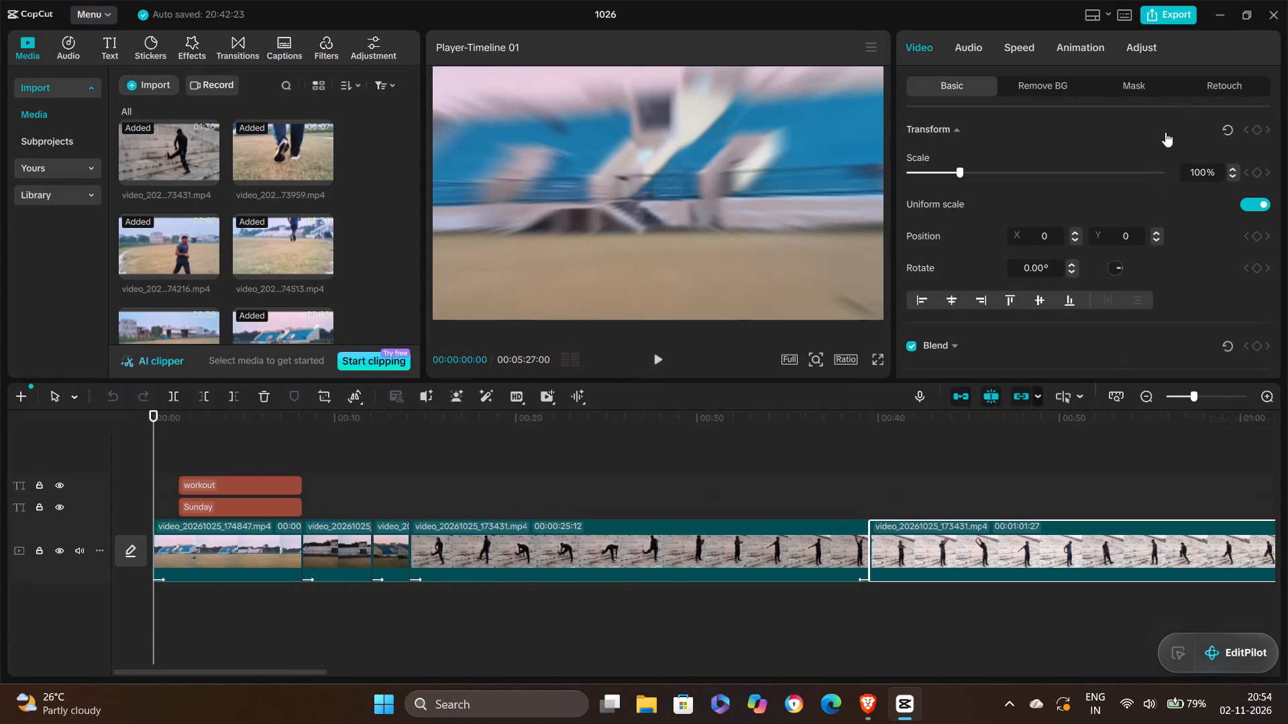
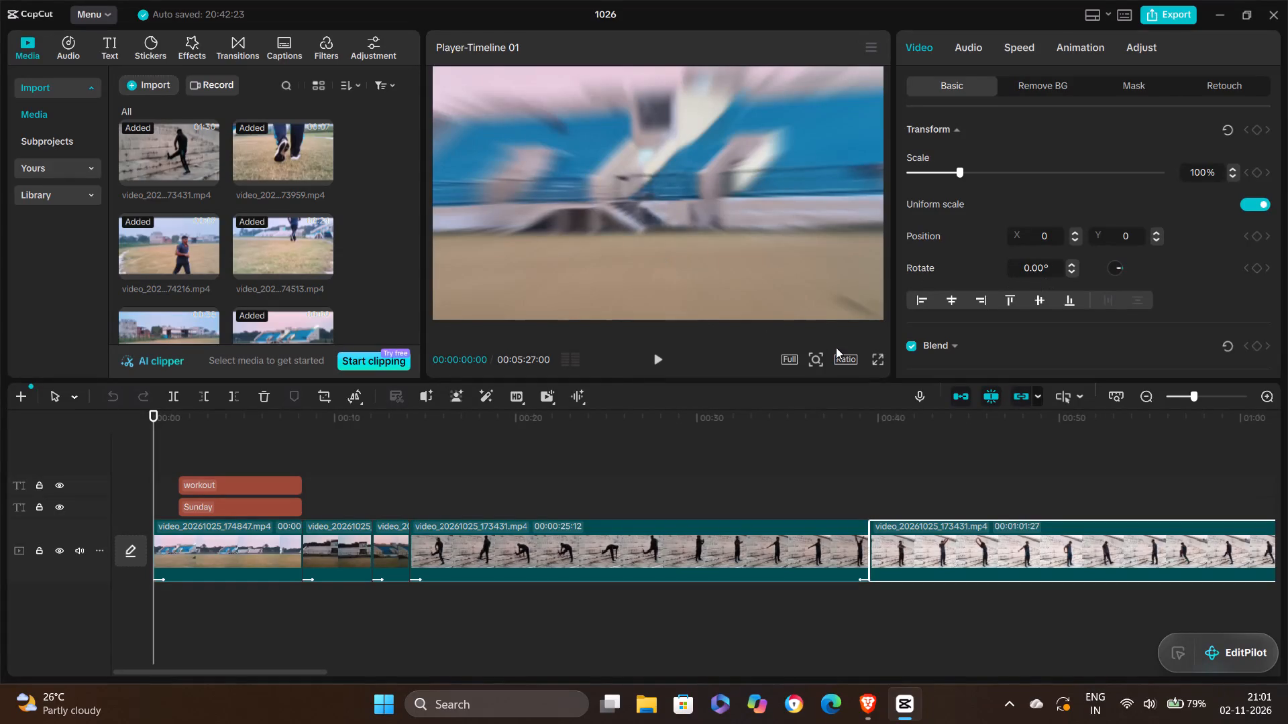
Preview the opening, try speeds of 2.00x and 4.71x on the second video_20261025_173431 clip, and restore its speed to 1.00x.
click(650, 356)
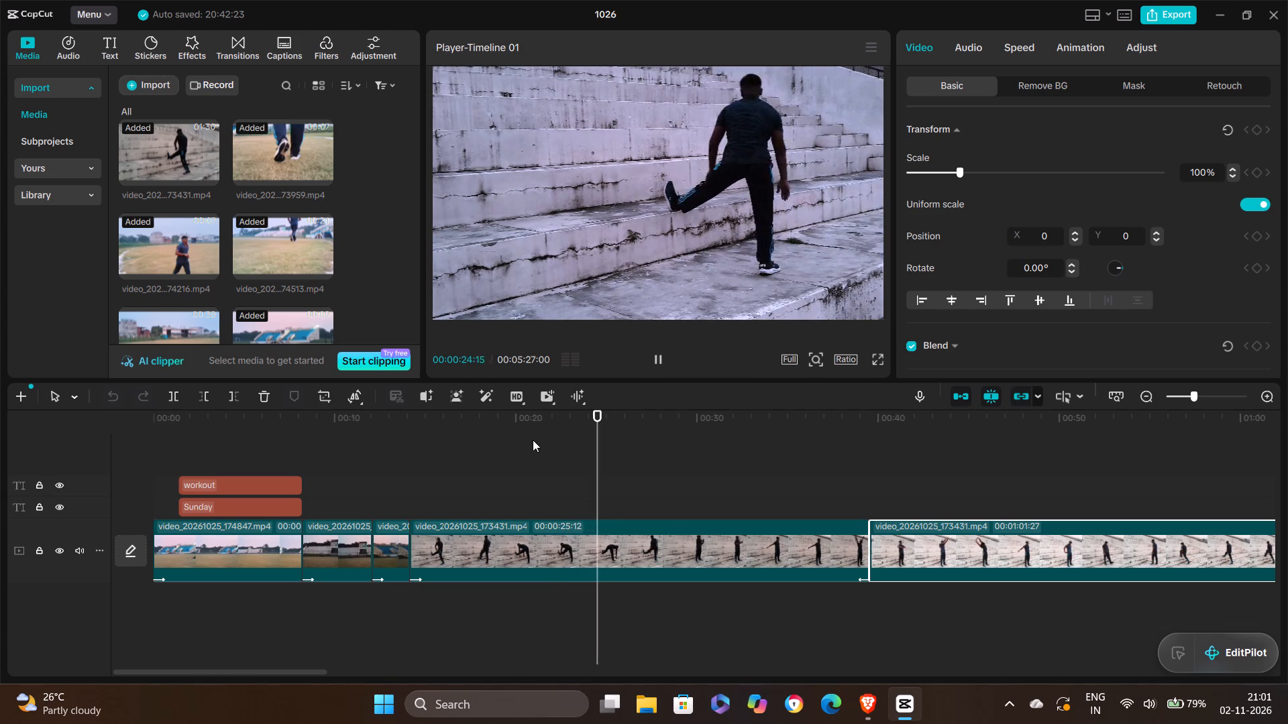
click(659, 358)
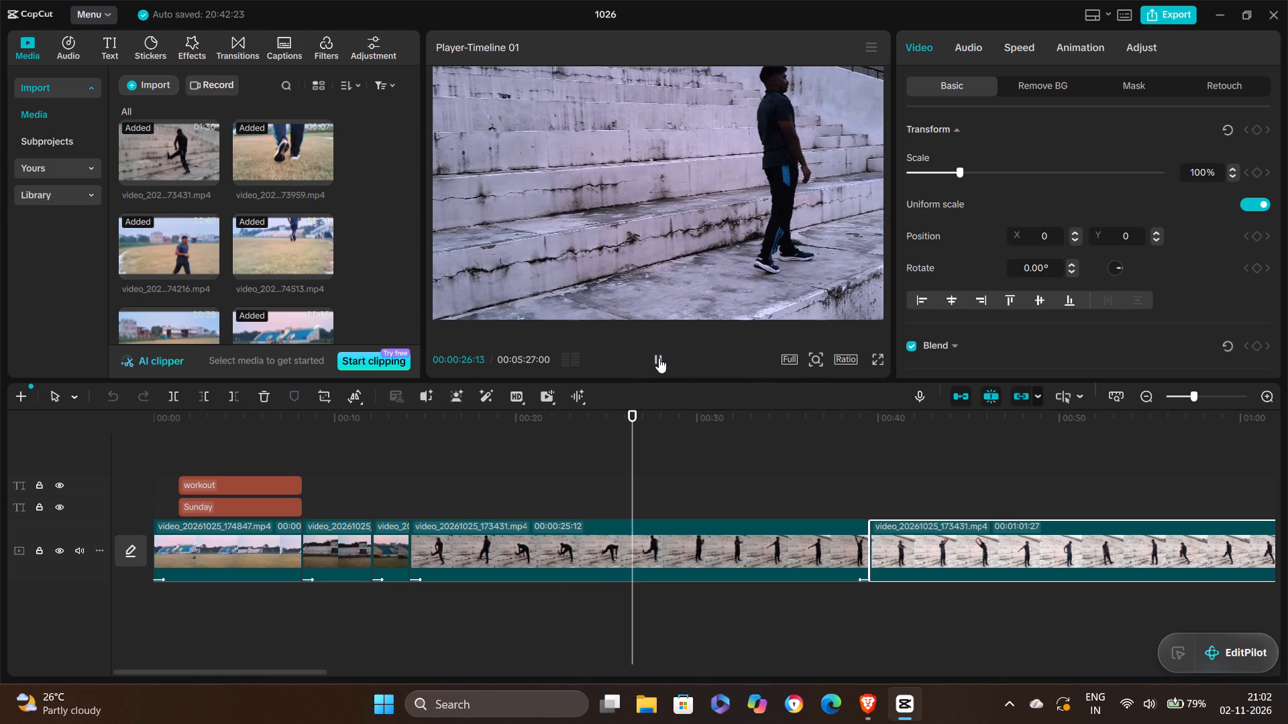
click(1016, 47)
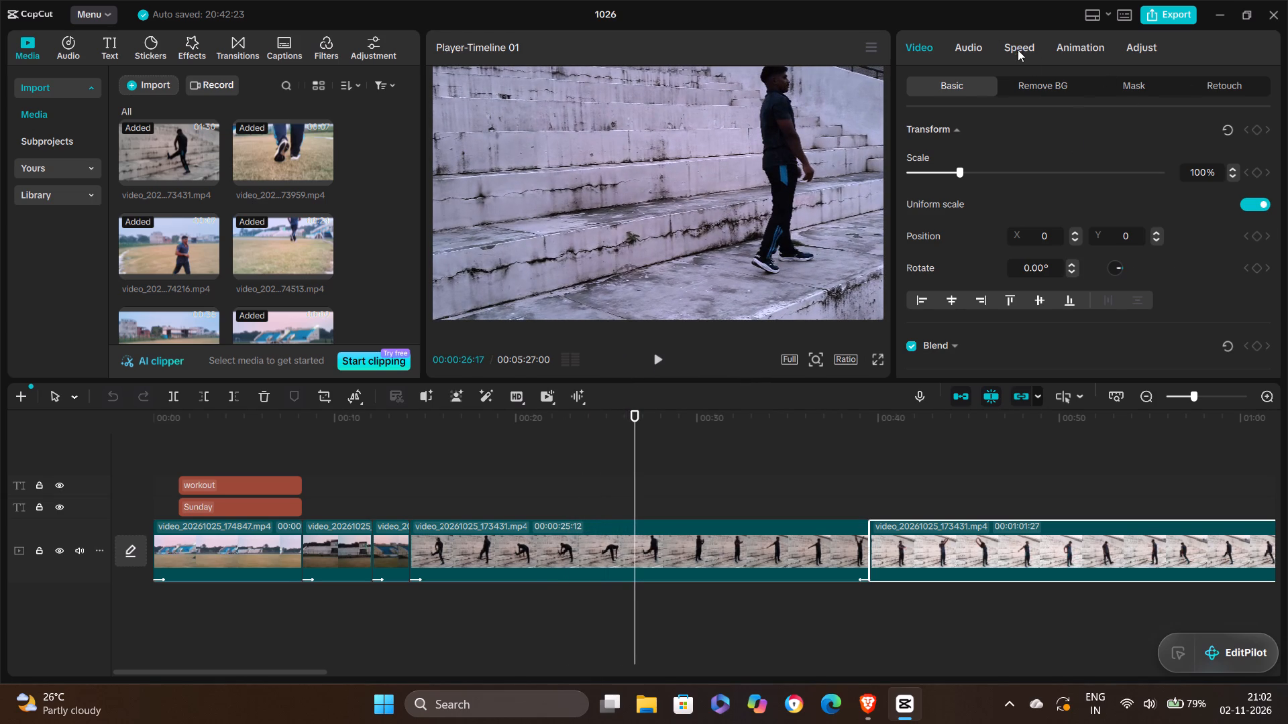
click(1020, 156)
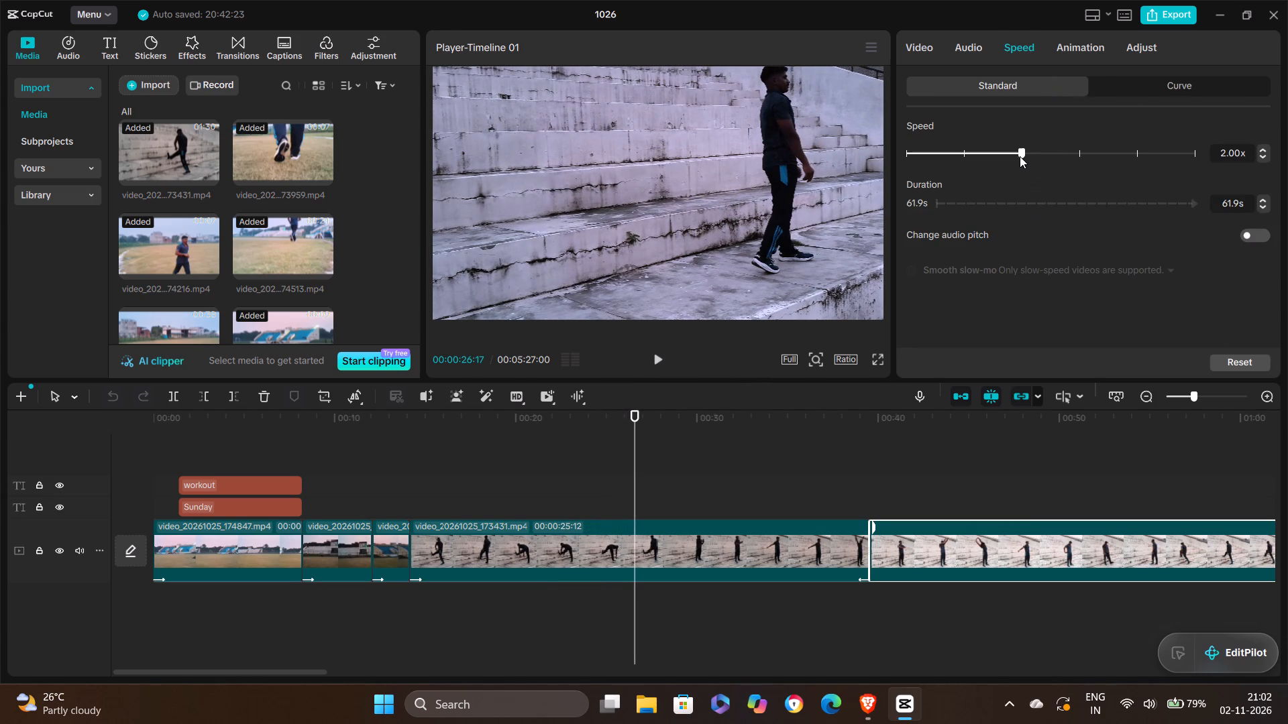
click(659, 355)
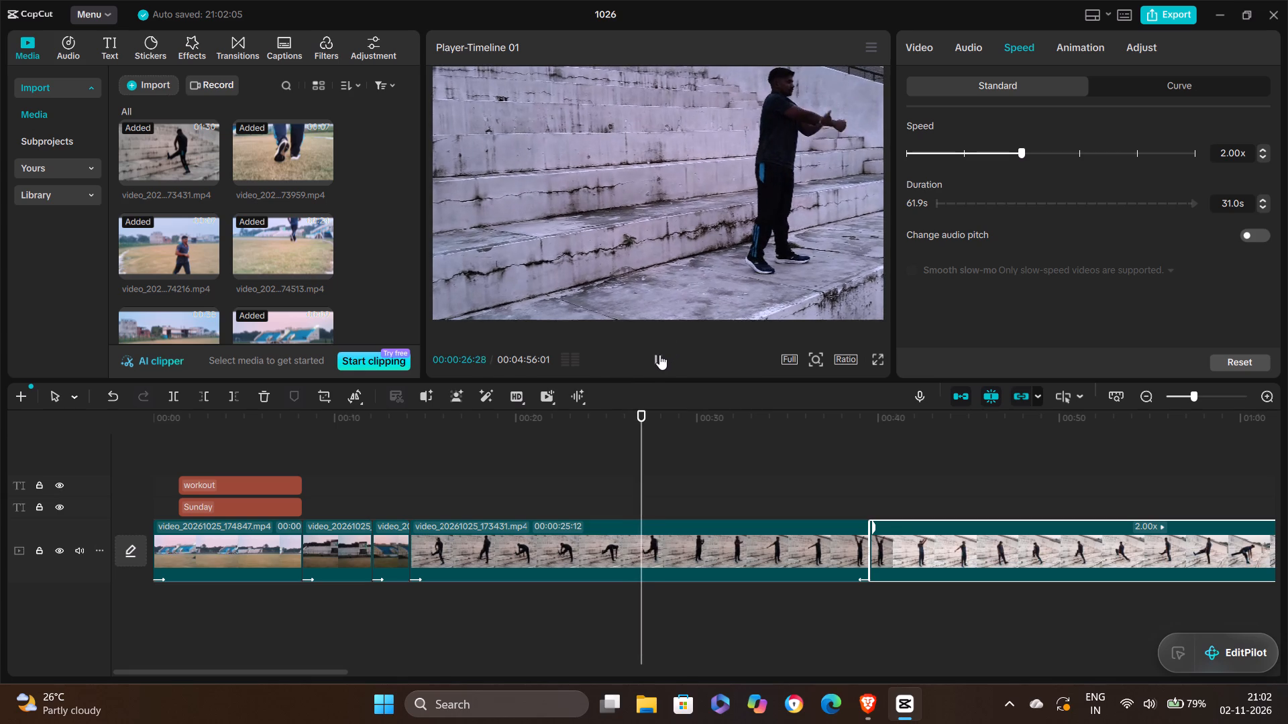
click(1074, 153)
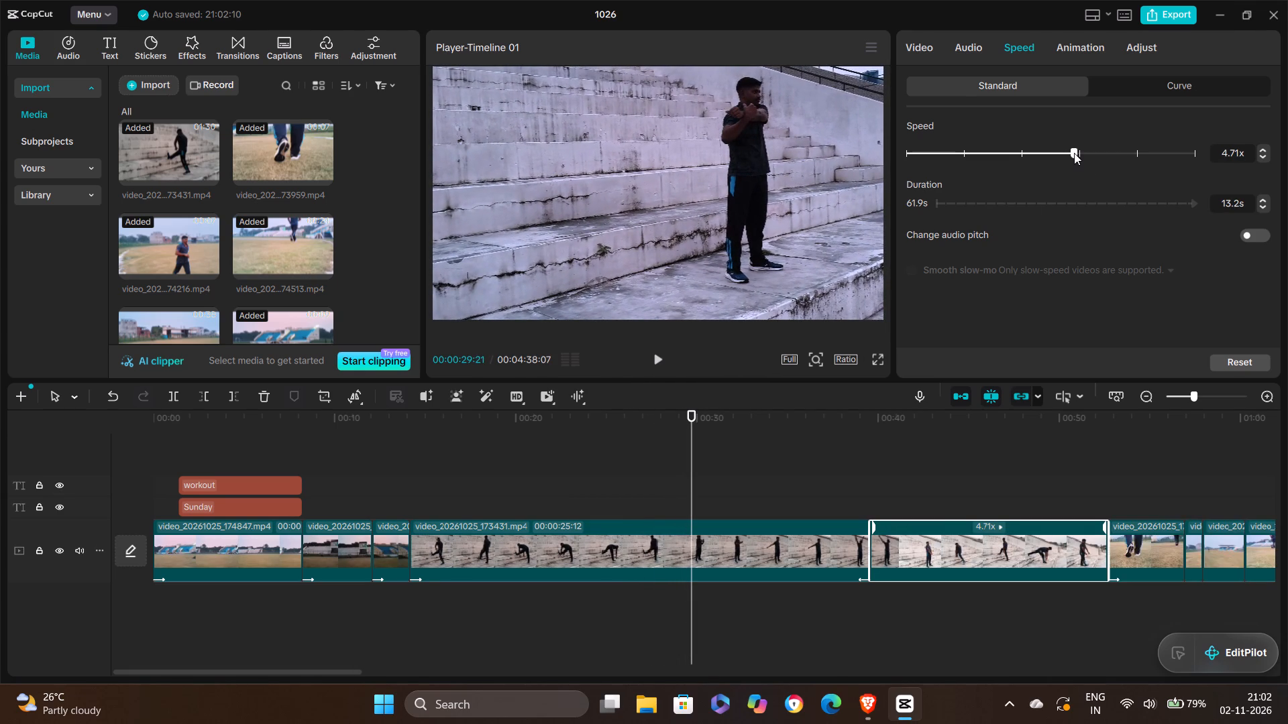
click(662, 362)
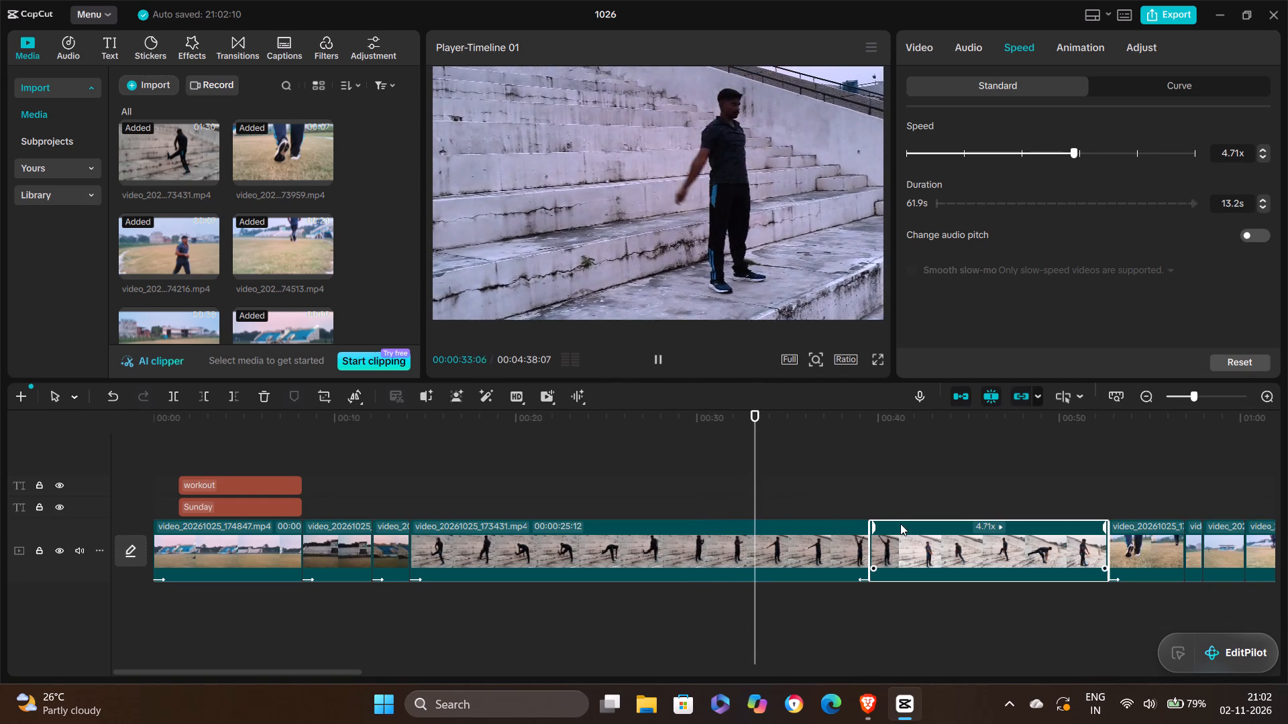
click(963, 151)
Set the first video_20261025_173431 clip's speed to 2.00x and play it back.
click(647, 554)
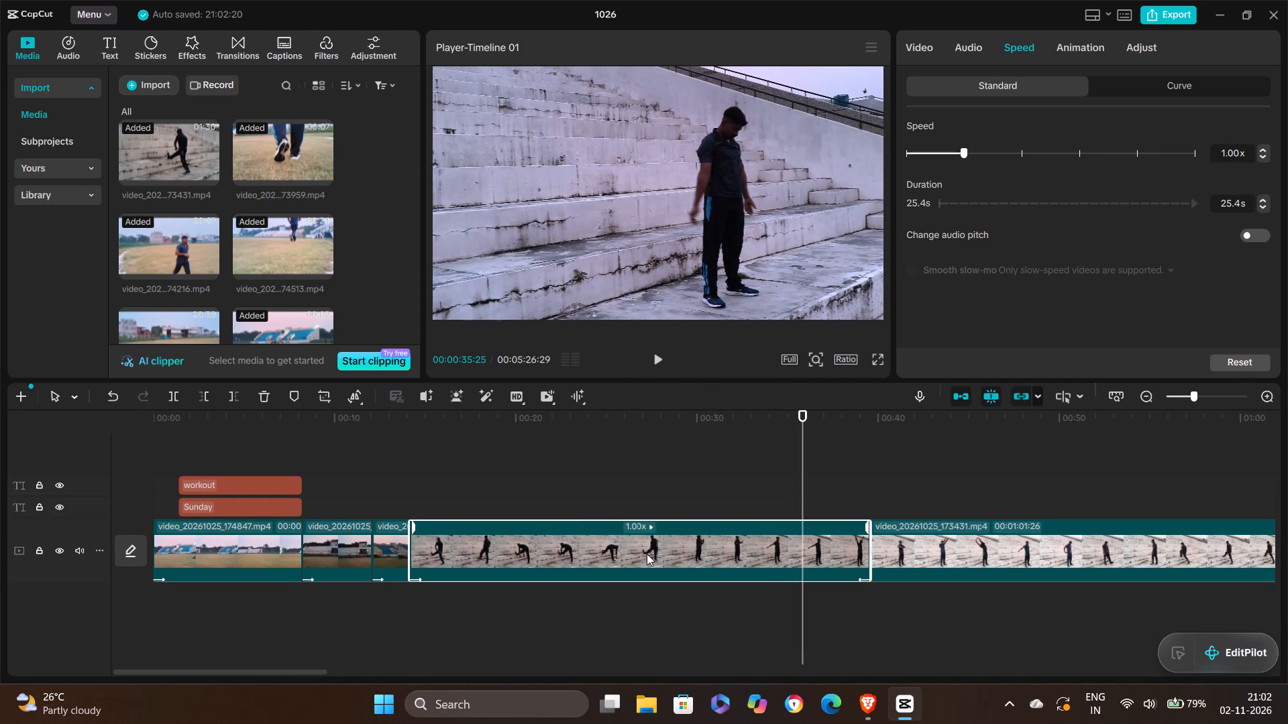
click(1024, 151)
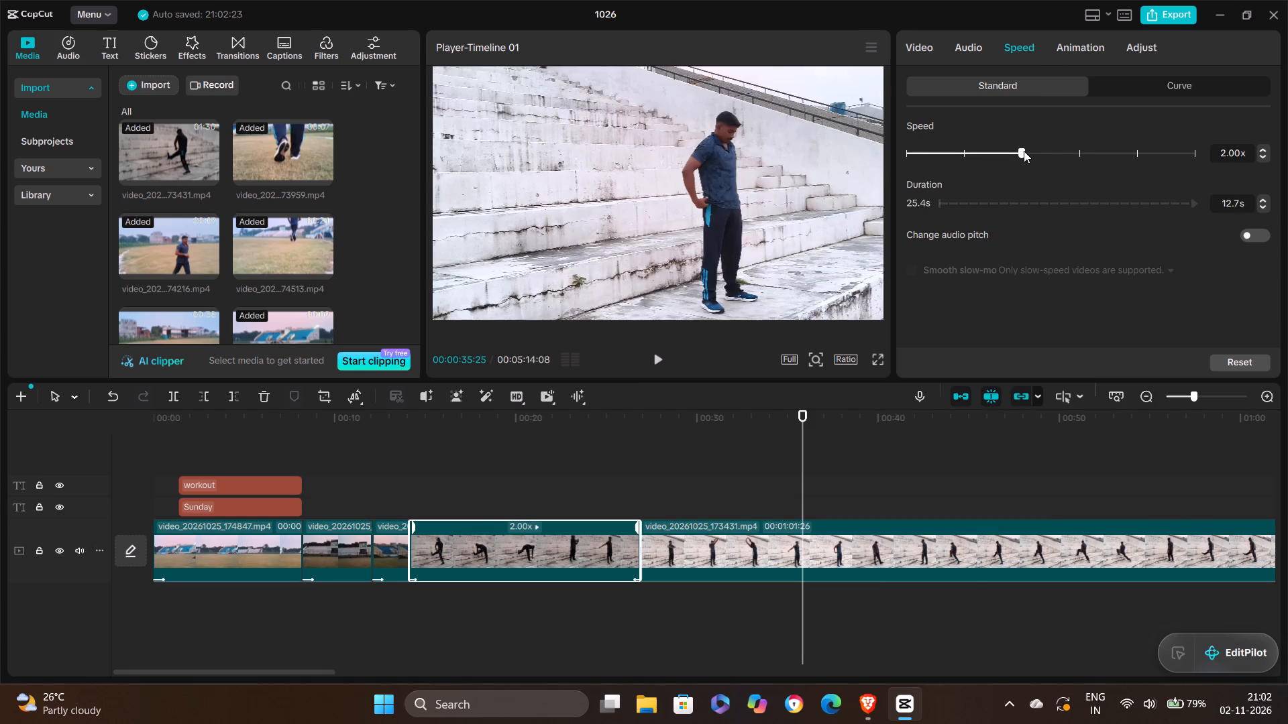
click(662, 359)
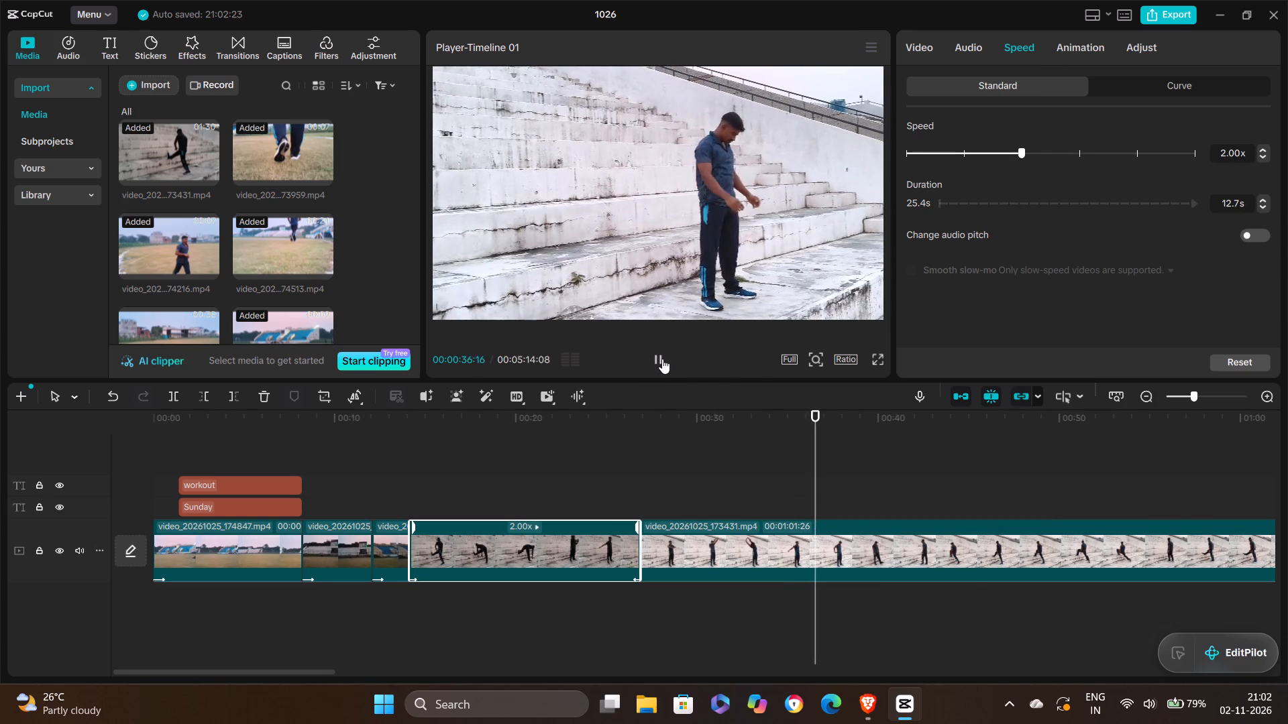
click(841, 461)
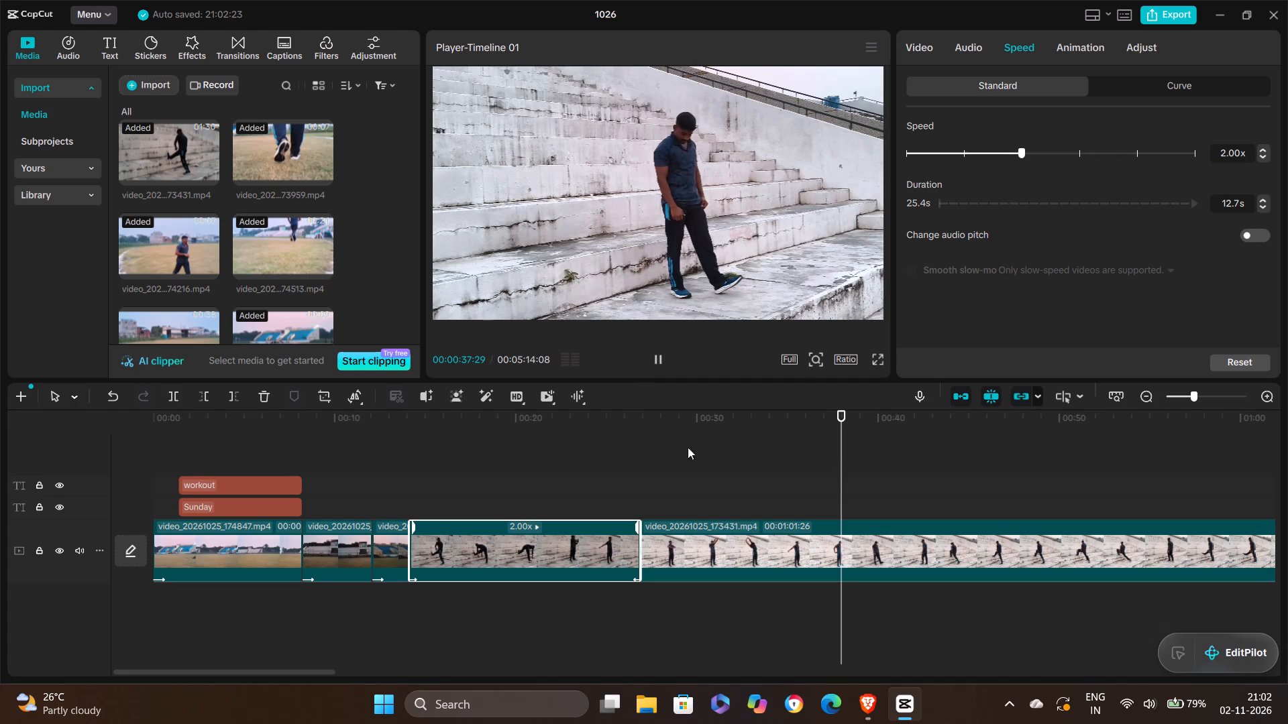
click(470, 411)
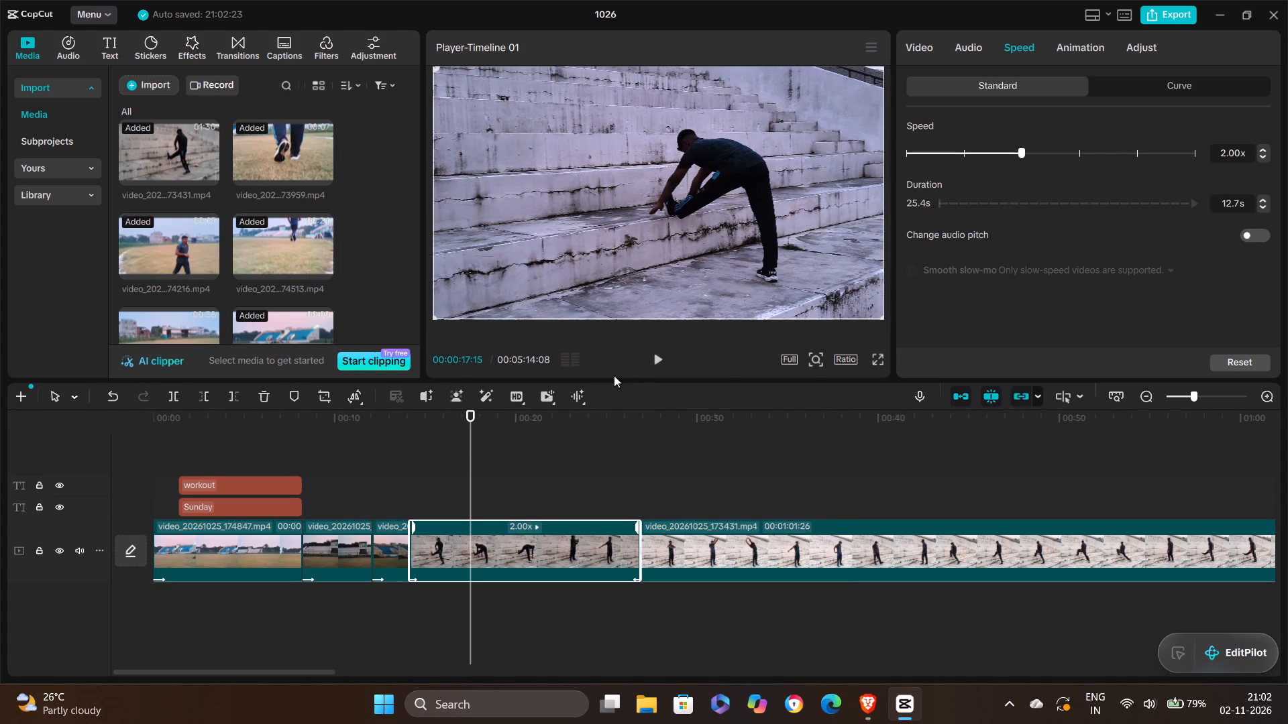
click(660, 356)
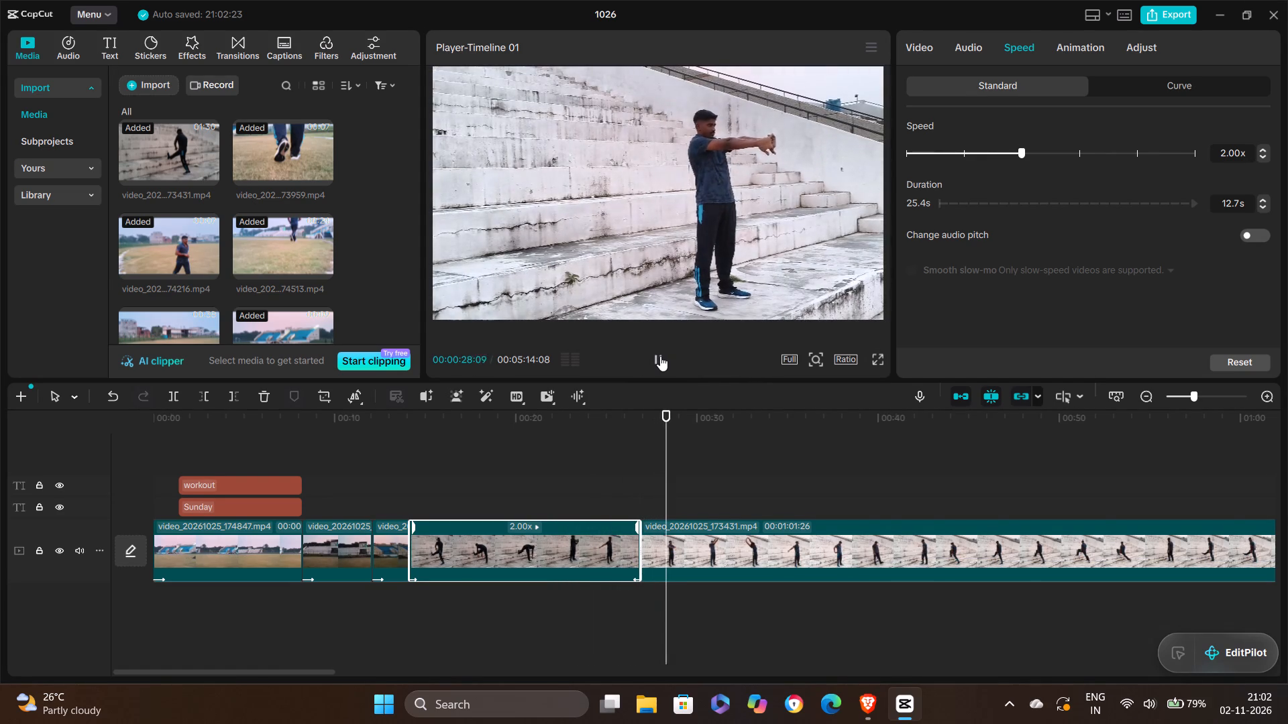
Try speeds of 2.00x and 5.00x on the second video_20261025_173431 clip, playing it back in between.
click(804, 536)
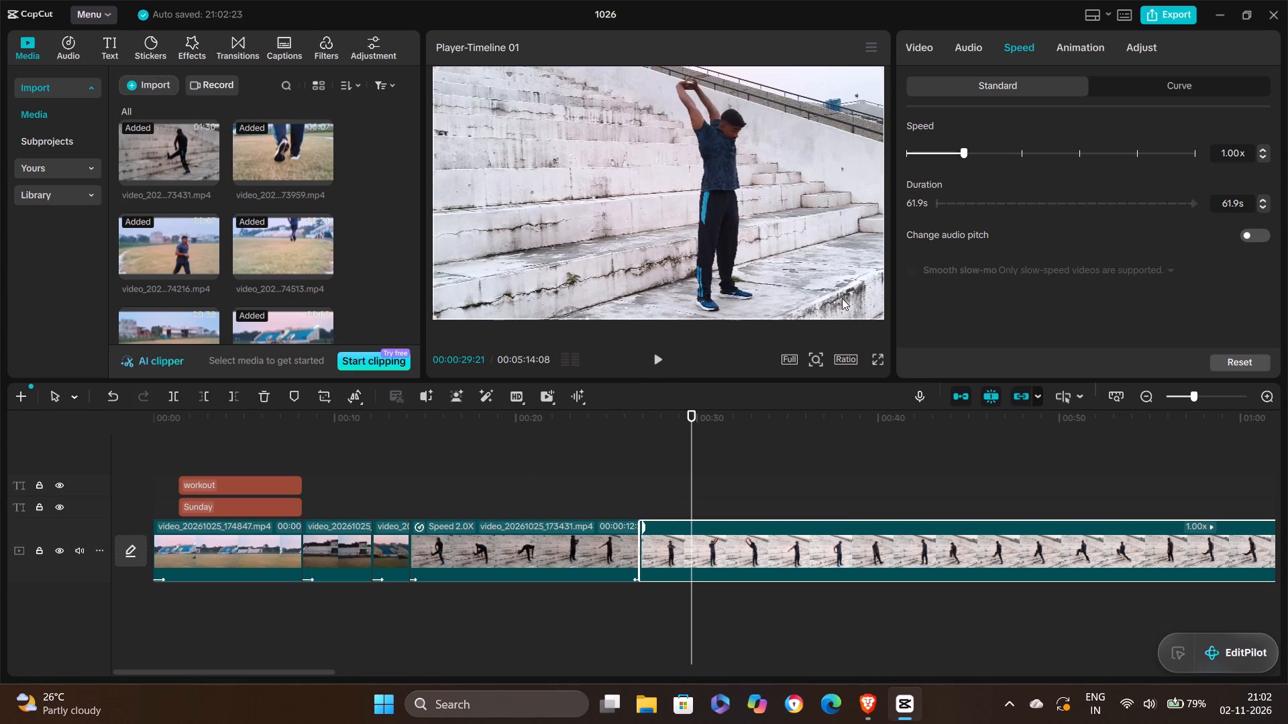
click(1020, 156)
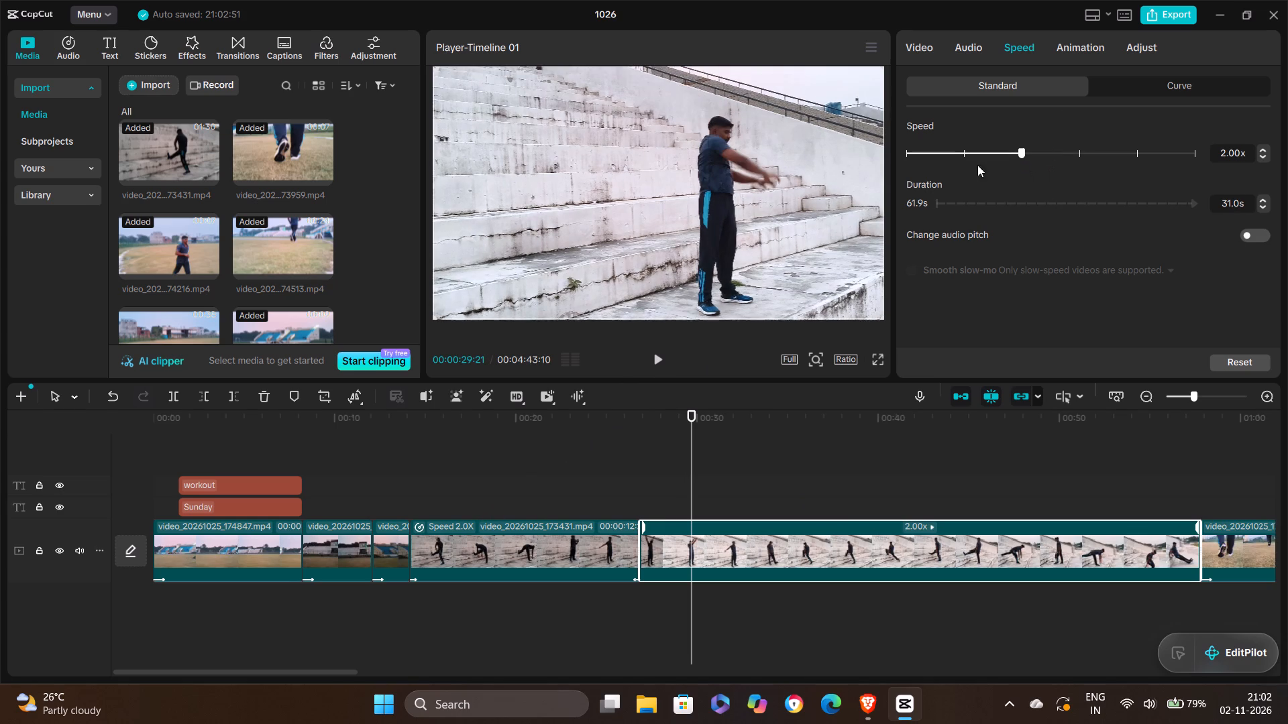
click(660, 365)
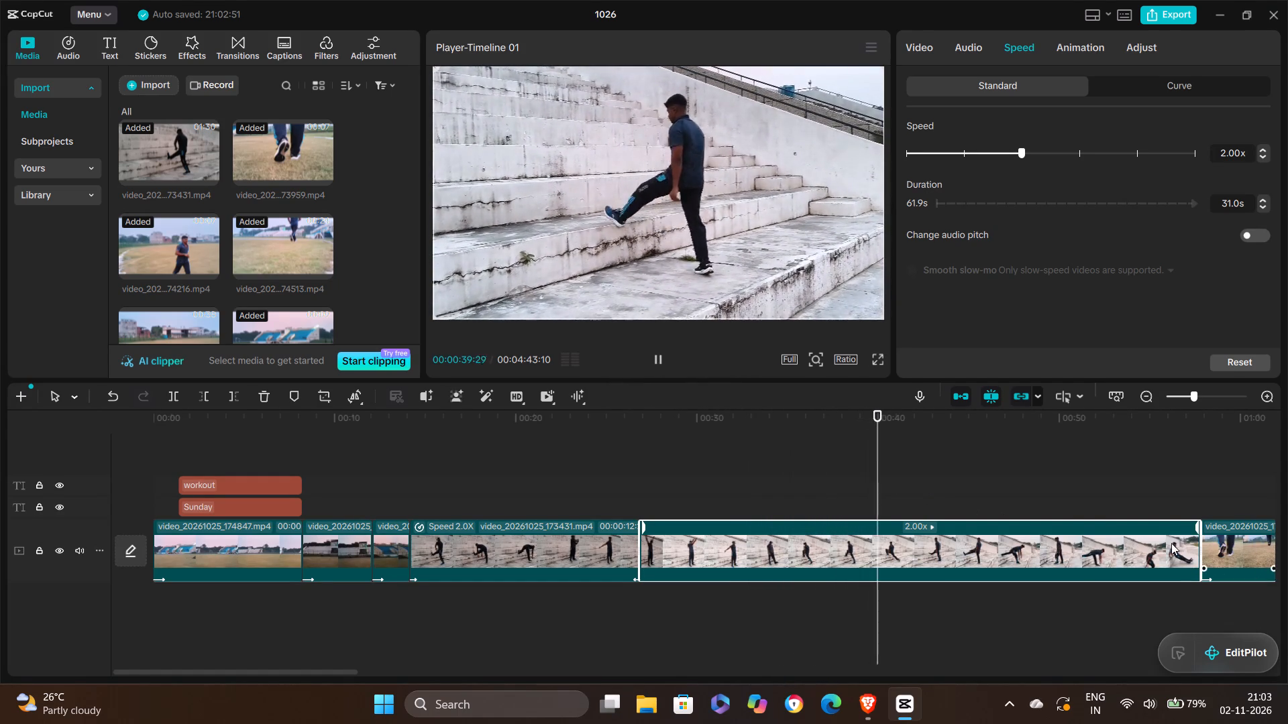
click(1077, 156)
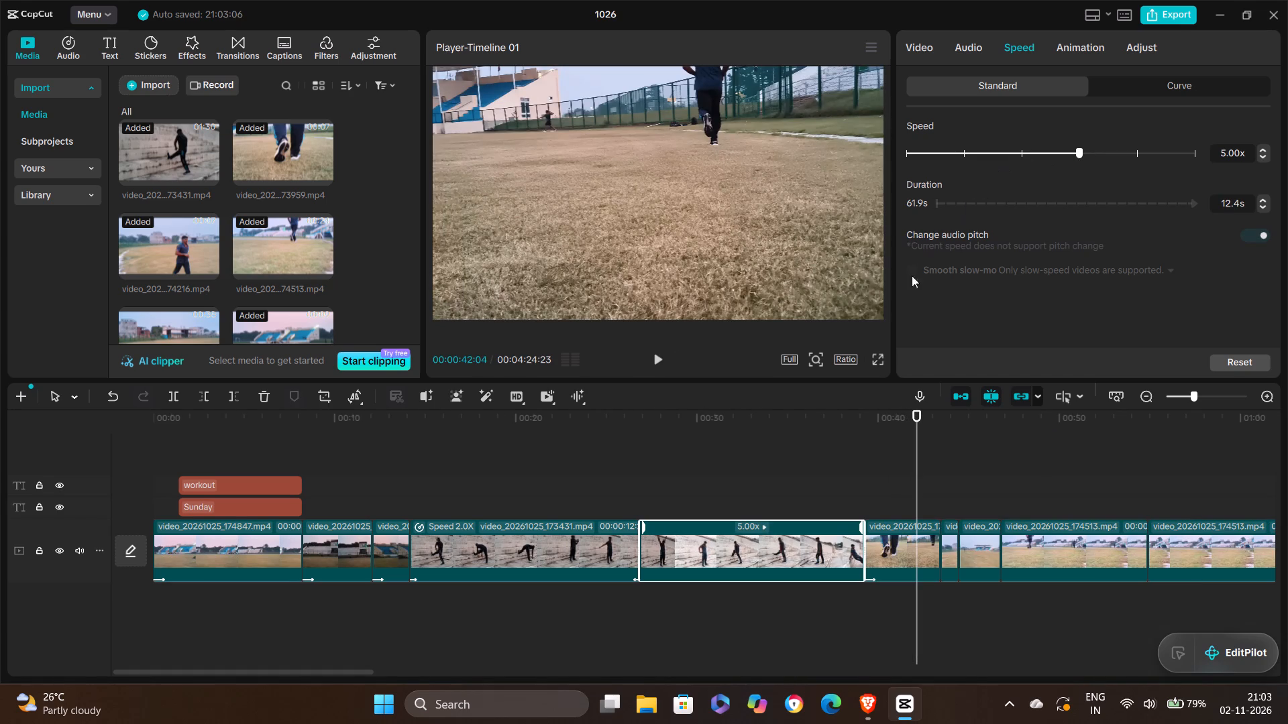
Set the second video_20261025_173431 clip's speed to 4.02x and play it back from its start.
click(776, 530)
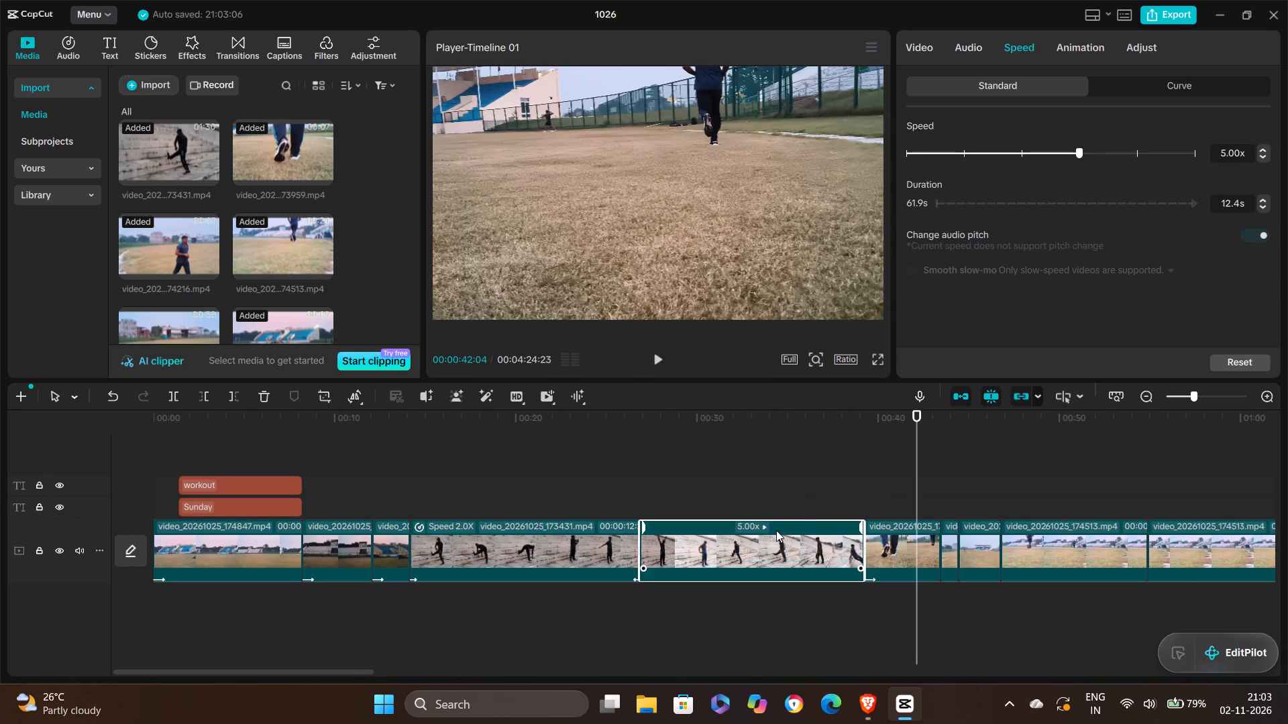
click(776, 530)
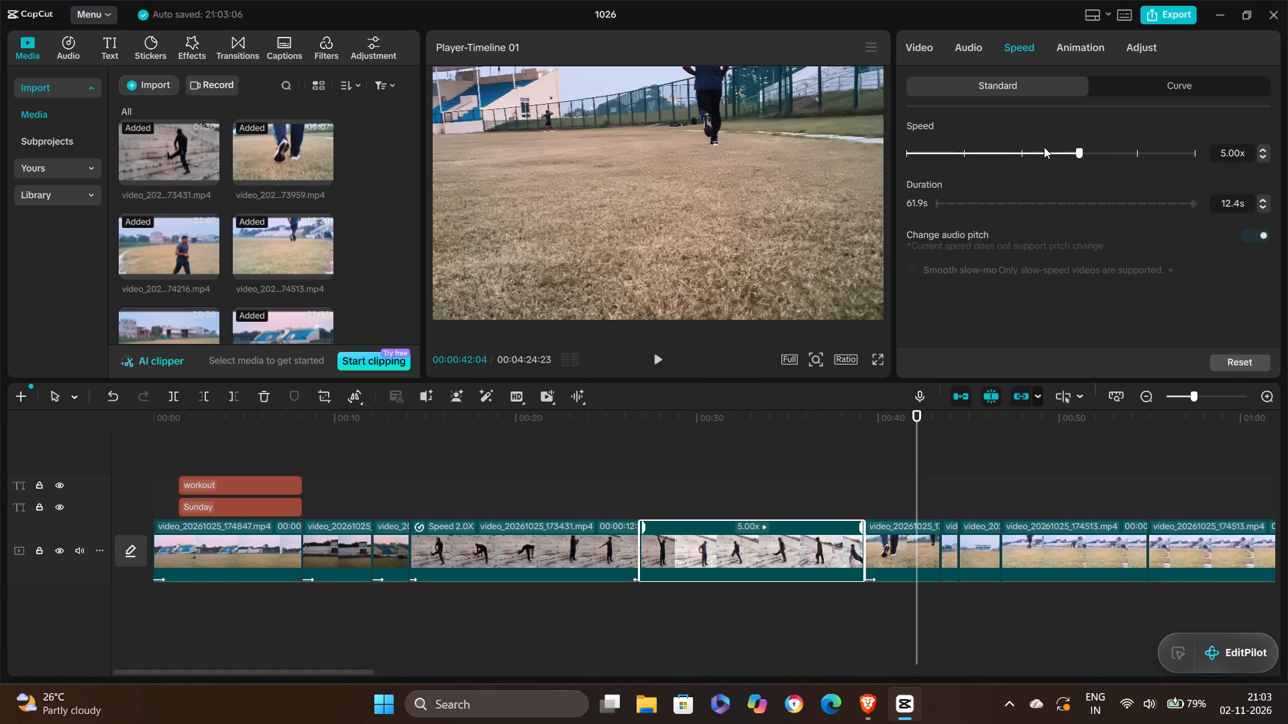
click(1049, 151)
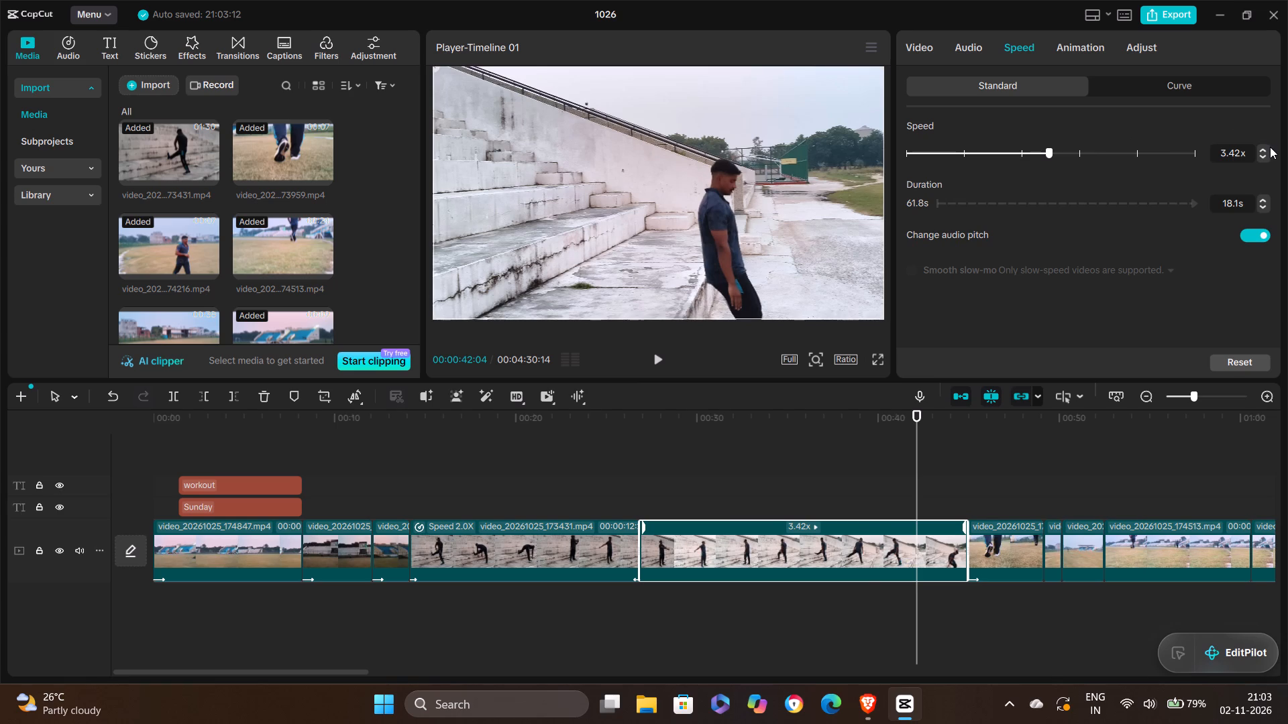
triple_click(1260, 147)
click(1260, 147)
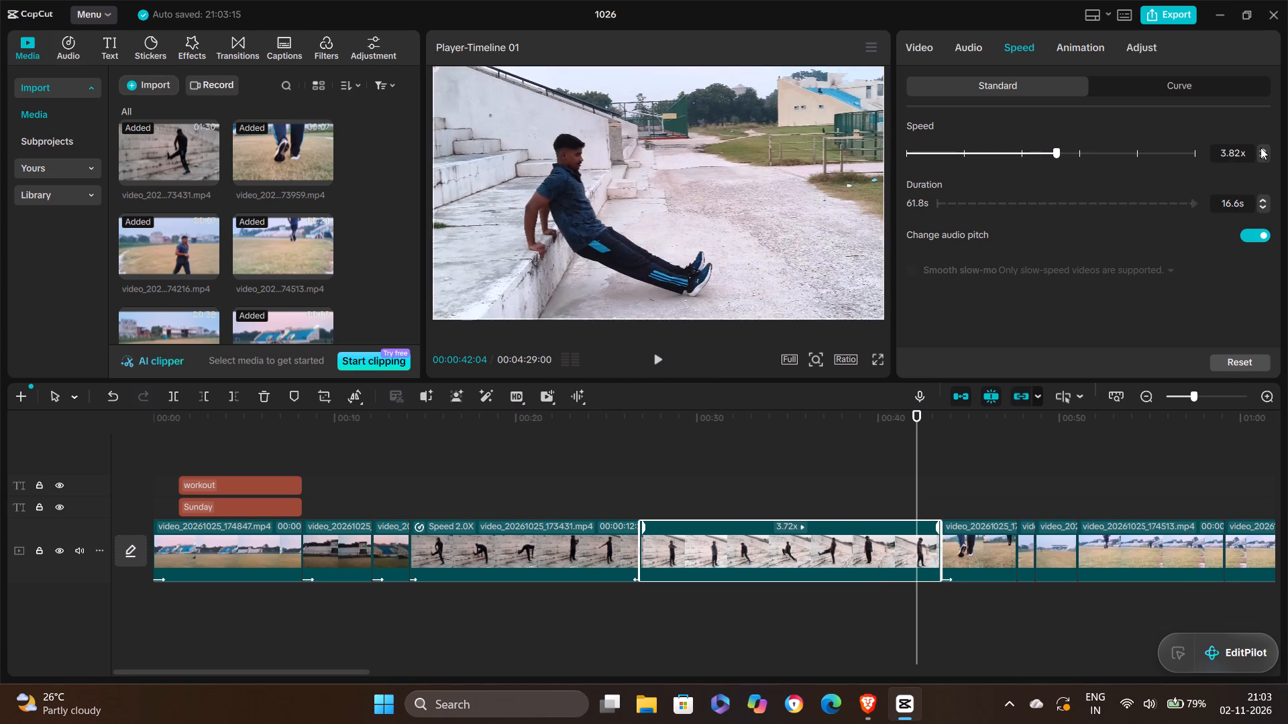
click(1260, 147)
click(1260, 147)
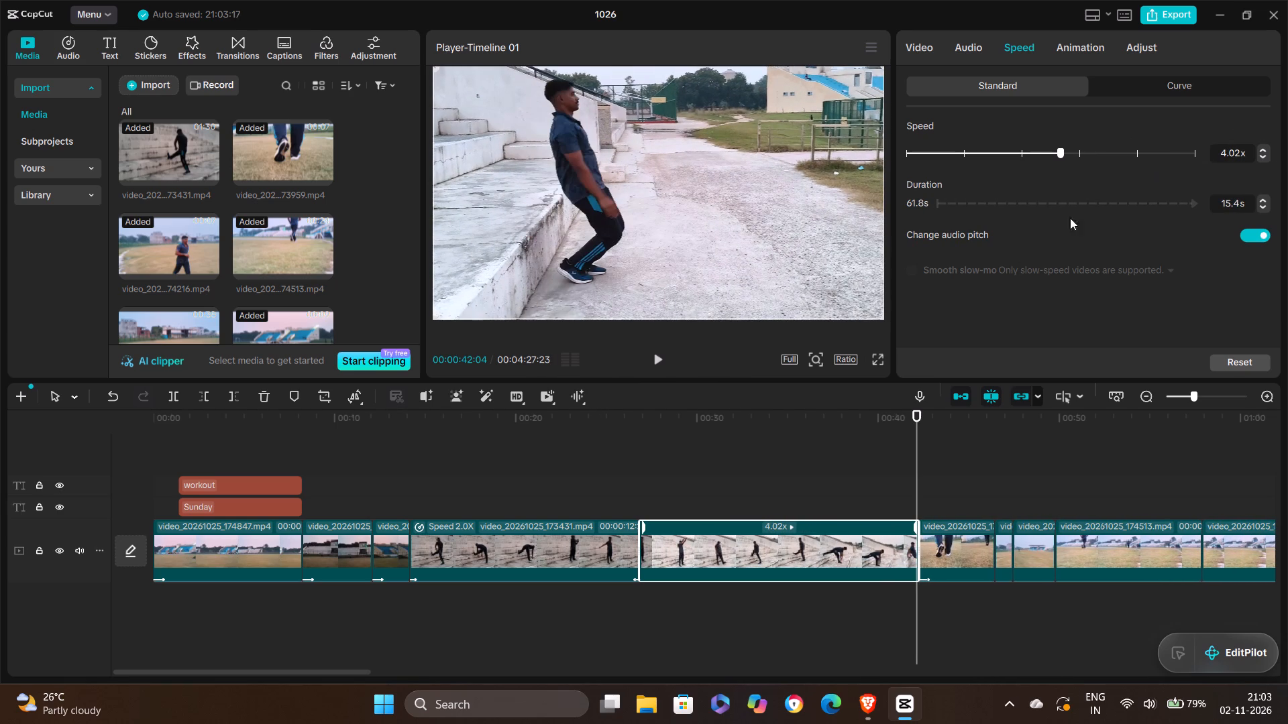
click(640, 408)
triple_click(640, 408)
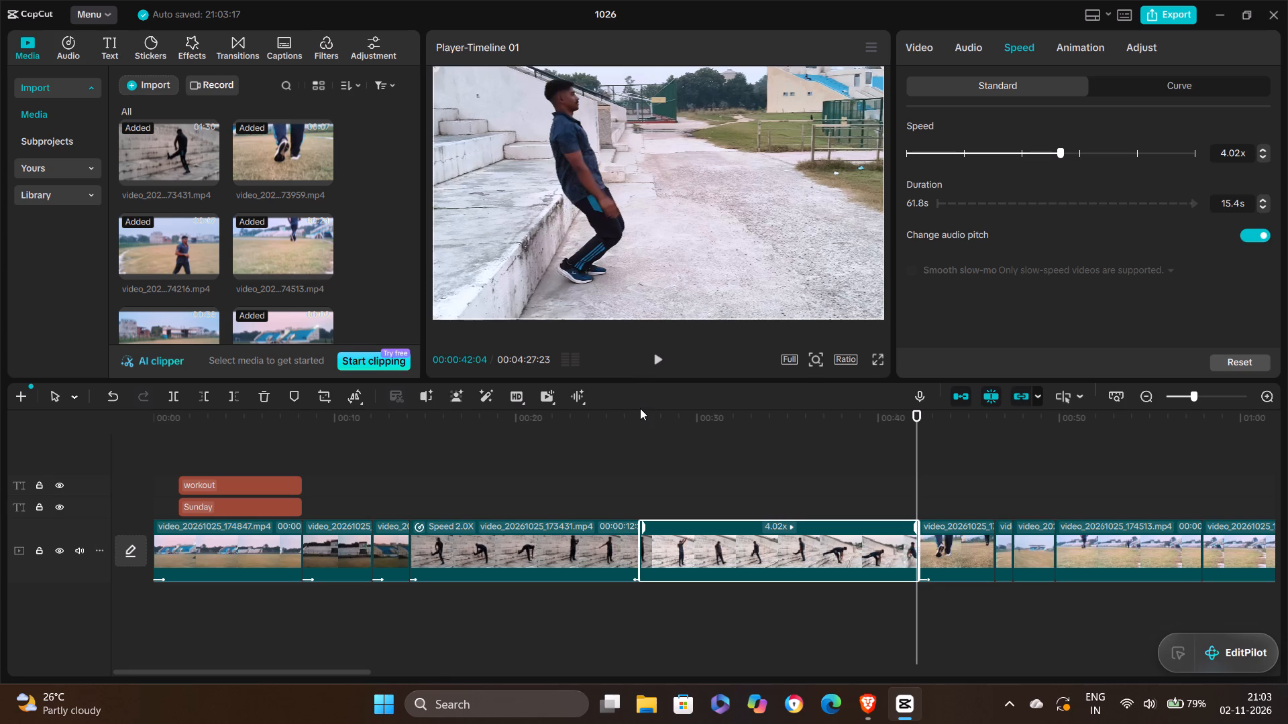
click(645, 415)
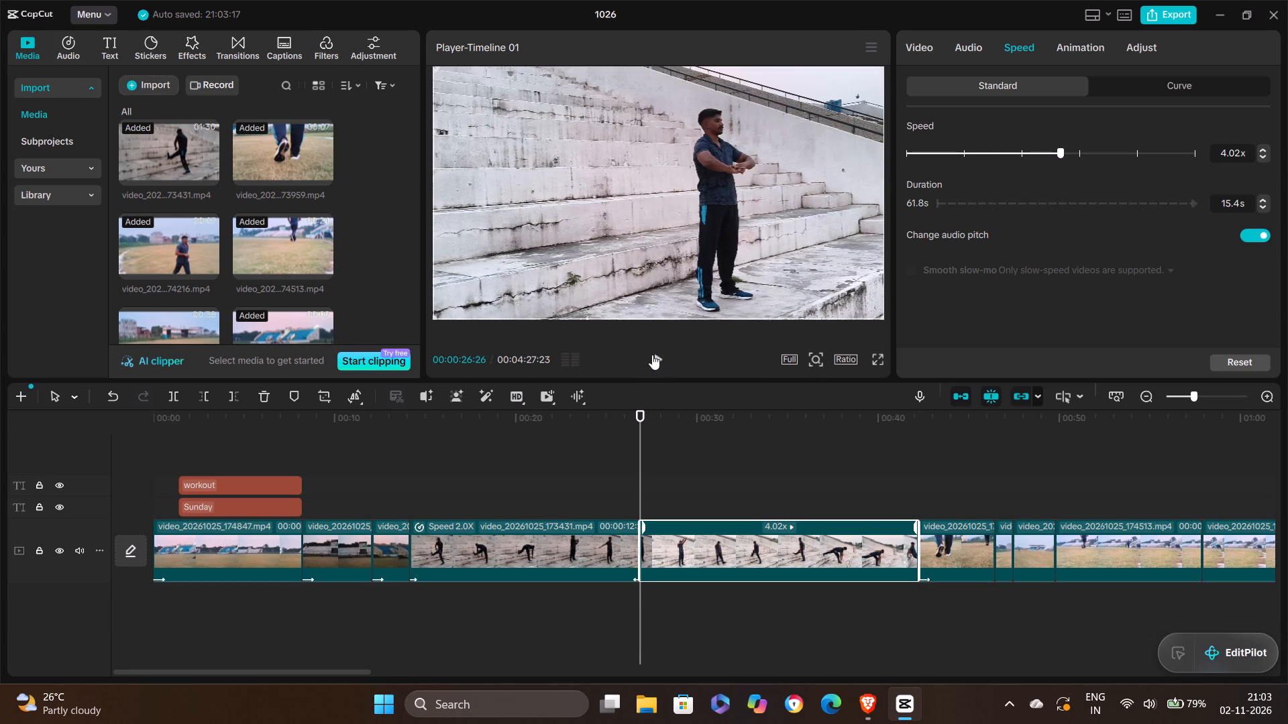
click(659, 356)
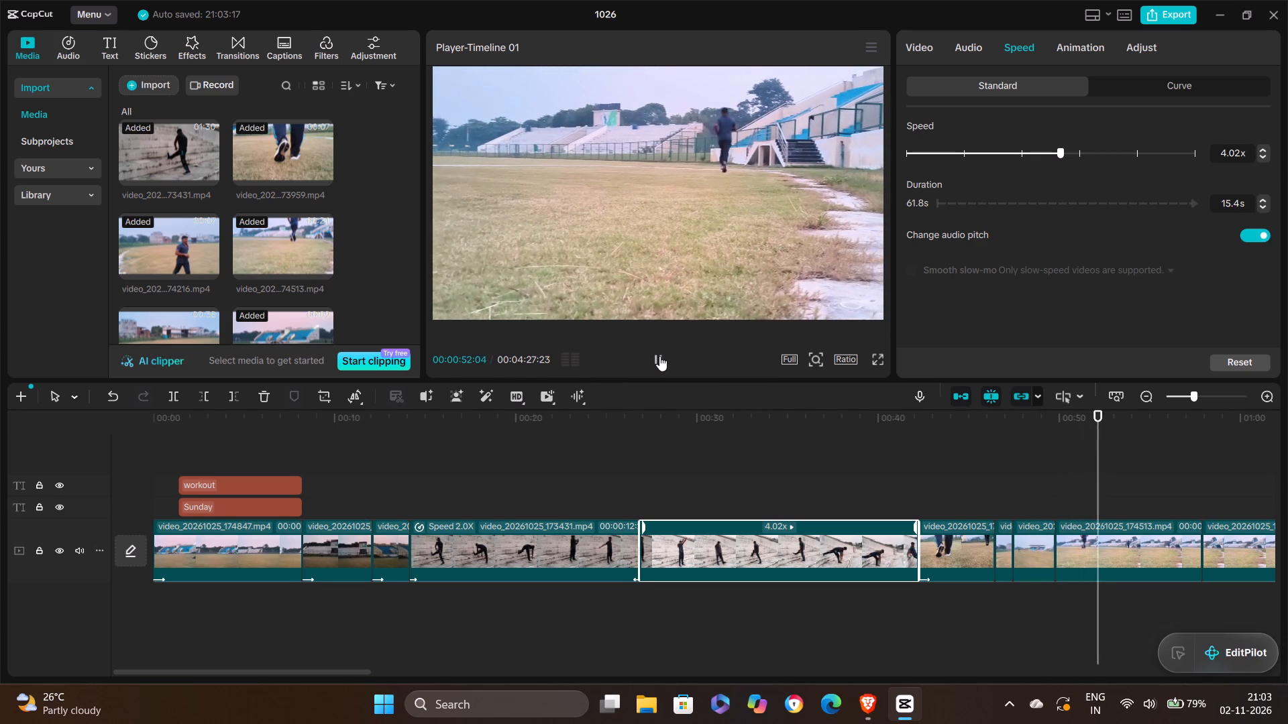
Set the second video_20261025_174513 clip's speed to 2.00x and play back that part of the timeline.
scroll(843, 458, left, 1)
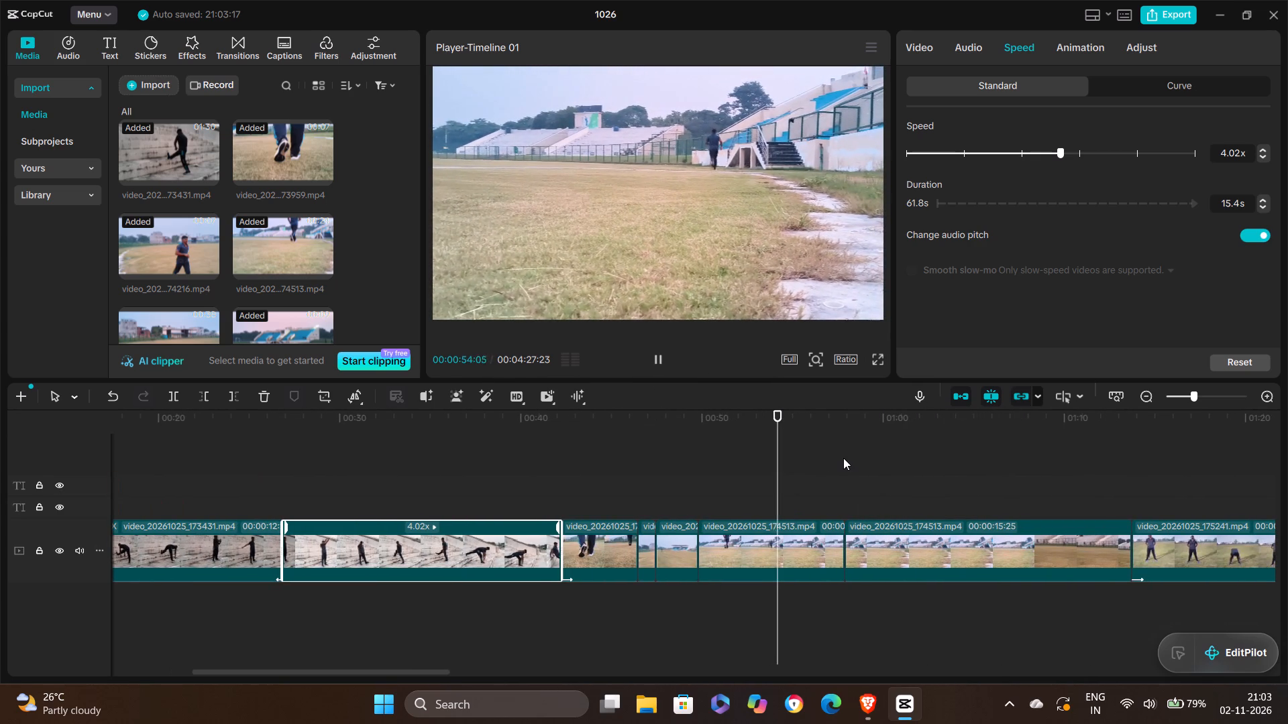
scroll(843, 458, left, 1)
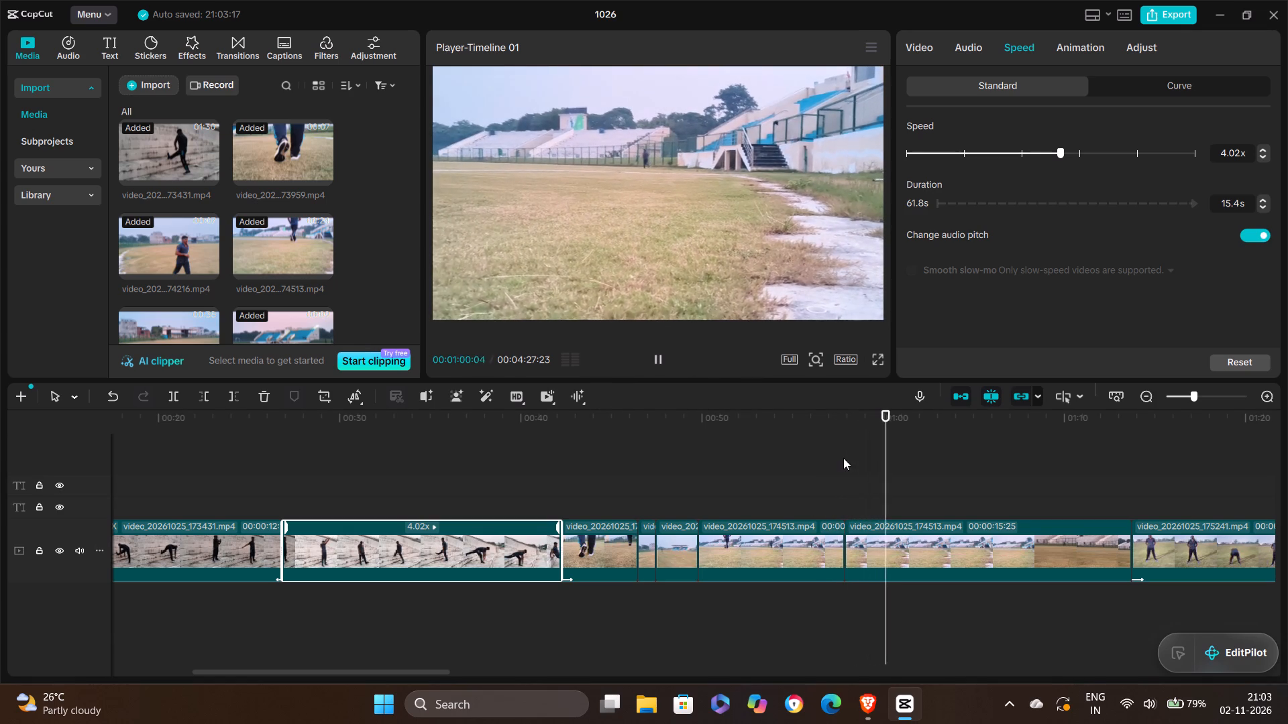
click(849, 558)
click(902, 556)
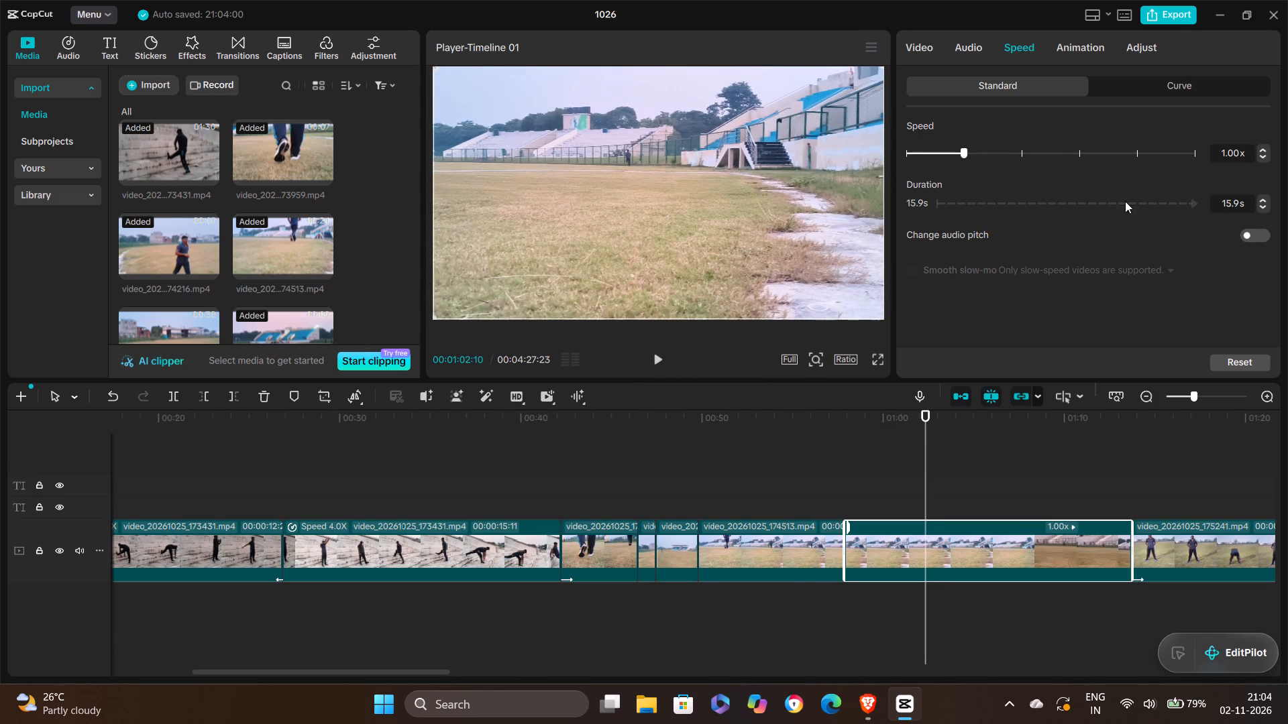
click(1013, 154)
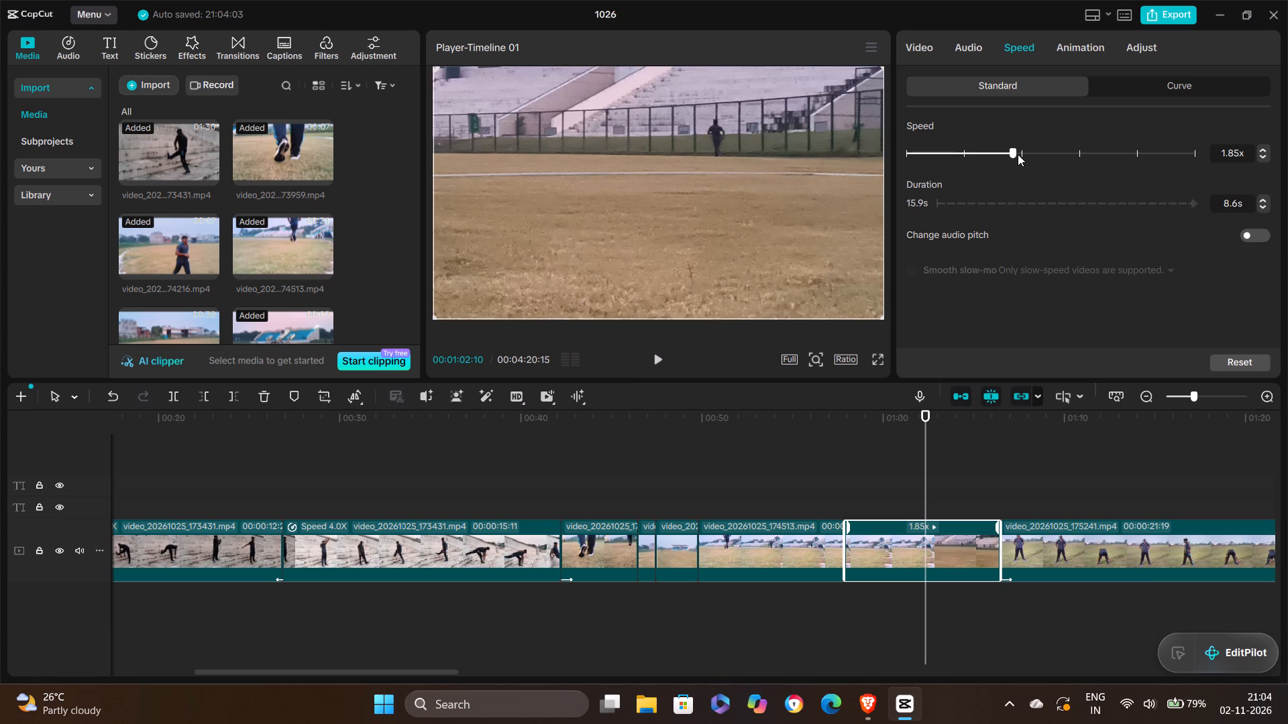
click(1018, 154)
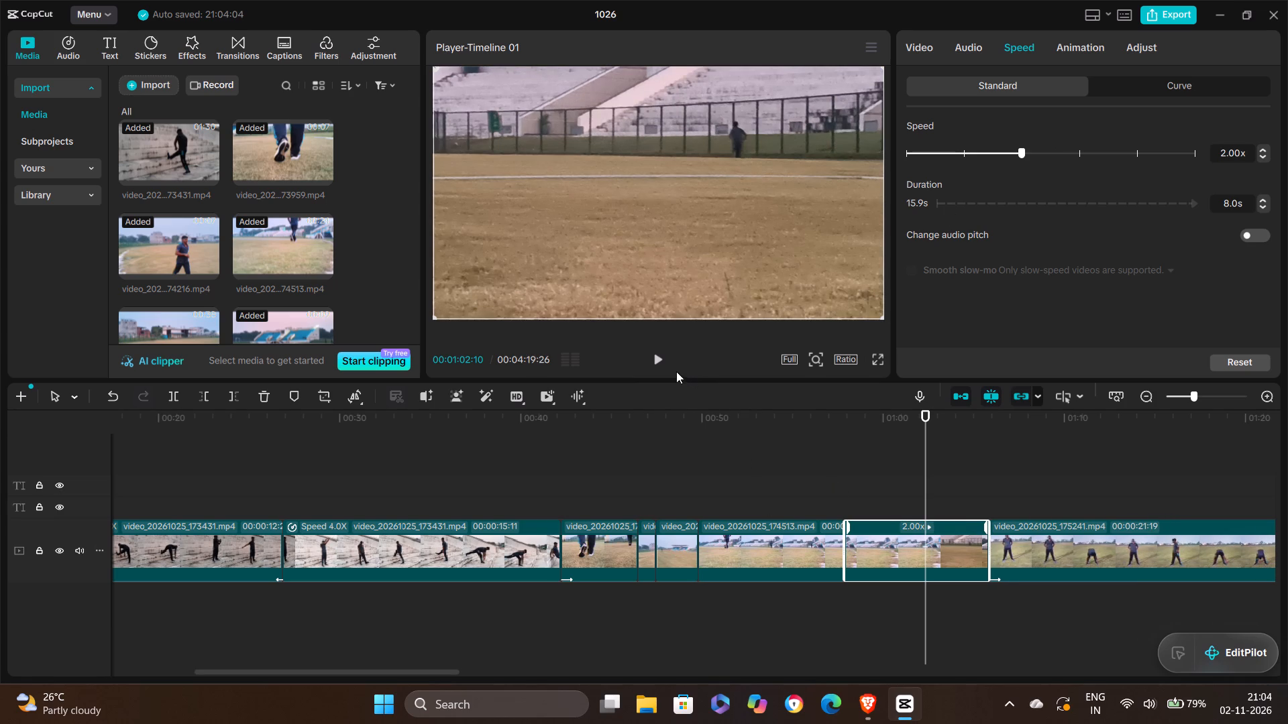
click(663, 365)
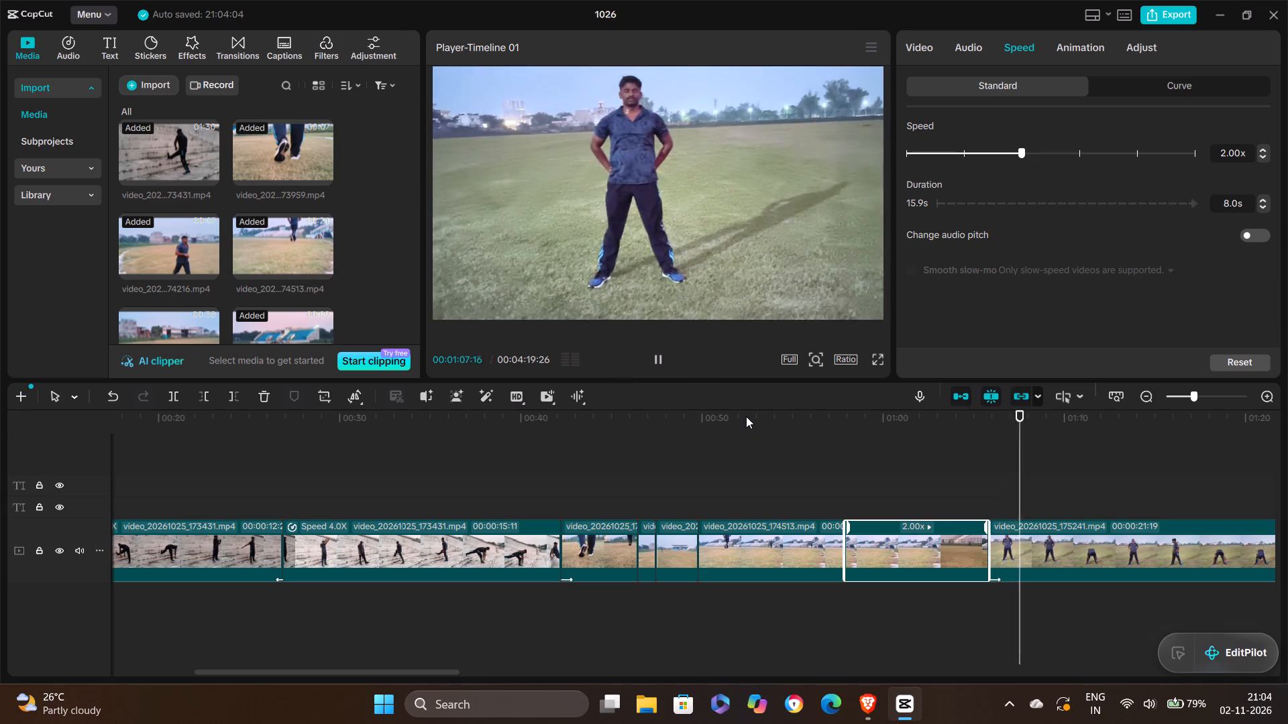
click(746, 416)
click(652, 357)
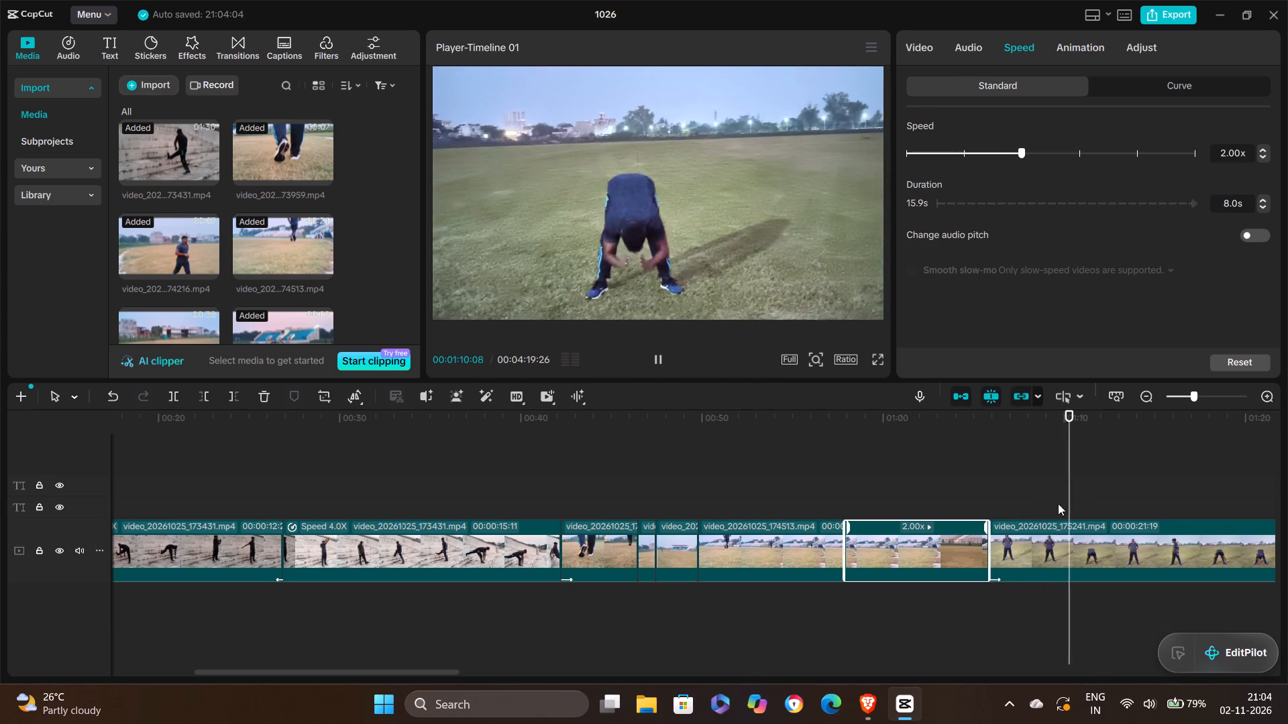
Set the video_20261025_175241 clip's speed to 1.49x and play it back.
click(1069, 557)
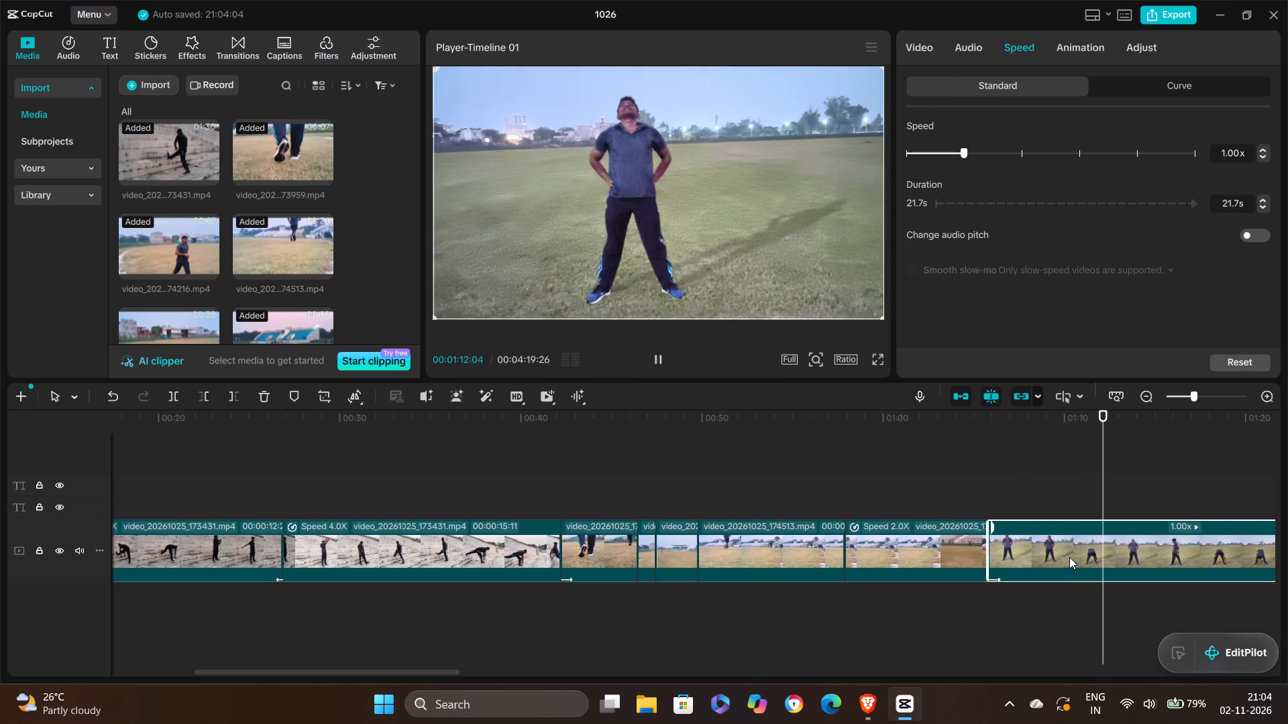
click(992, 154)
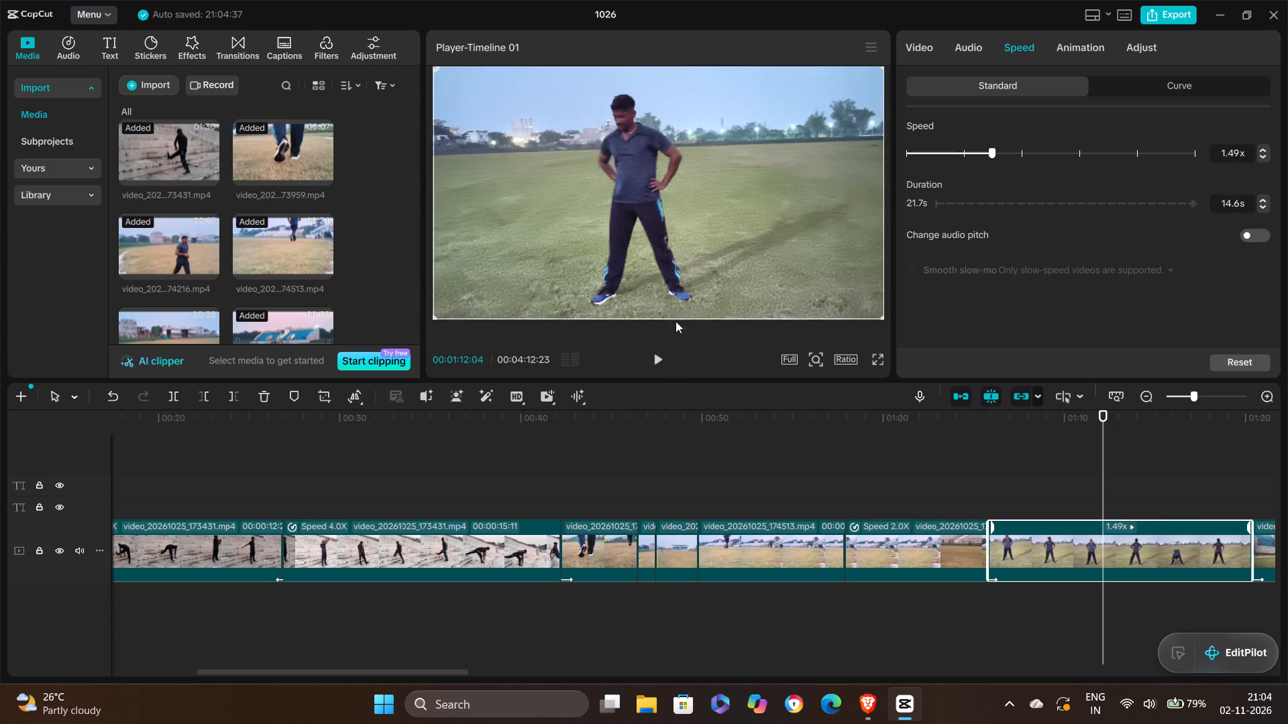
click(663, 358)
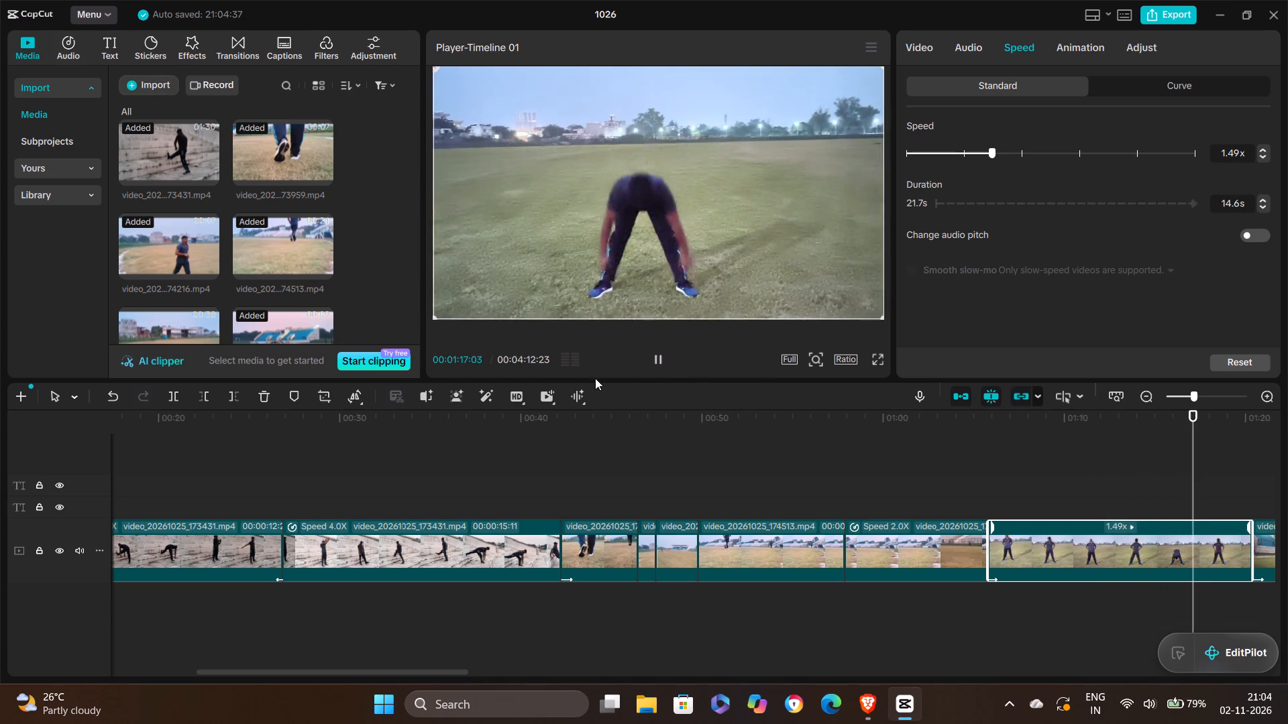
Set the video_20261025_175347 clip's speed to 1.17x and play it back.
scroll(837, 445, left, 2)
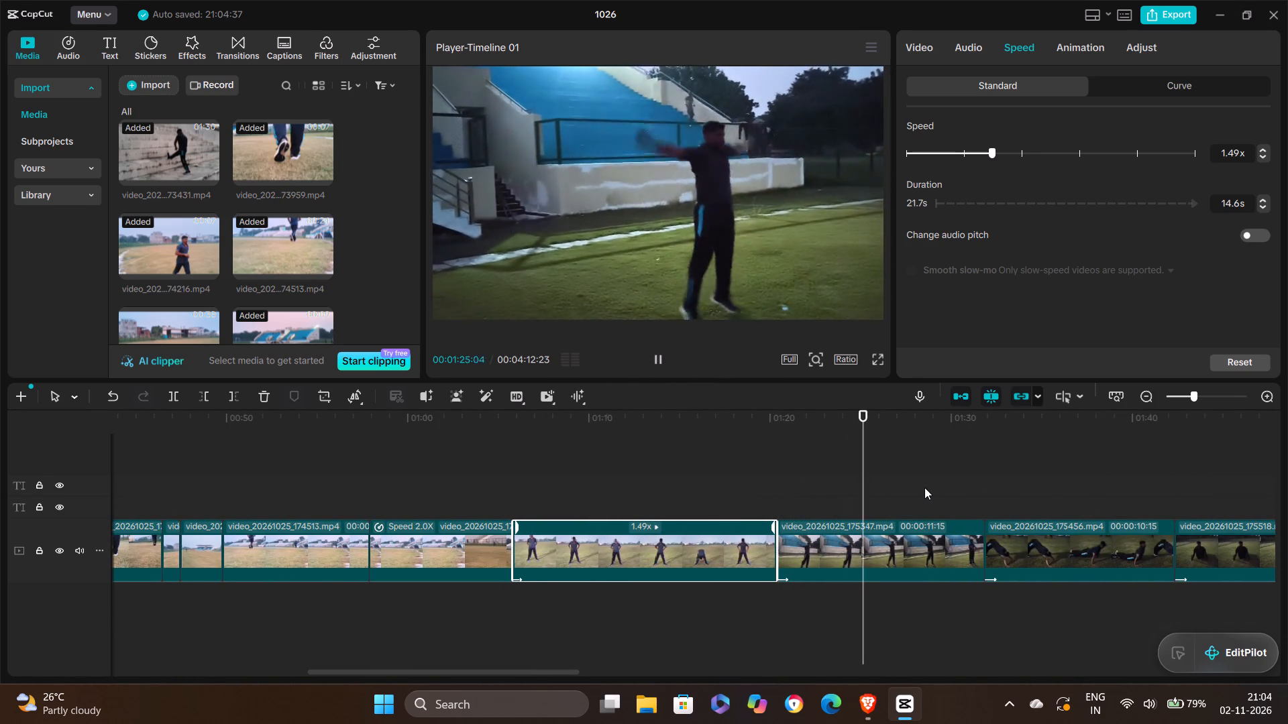
click(900, 548)
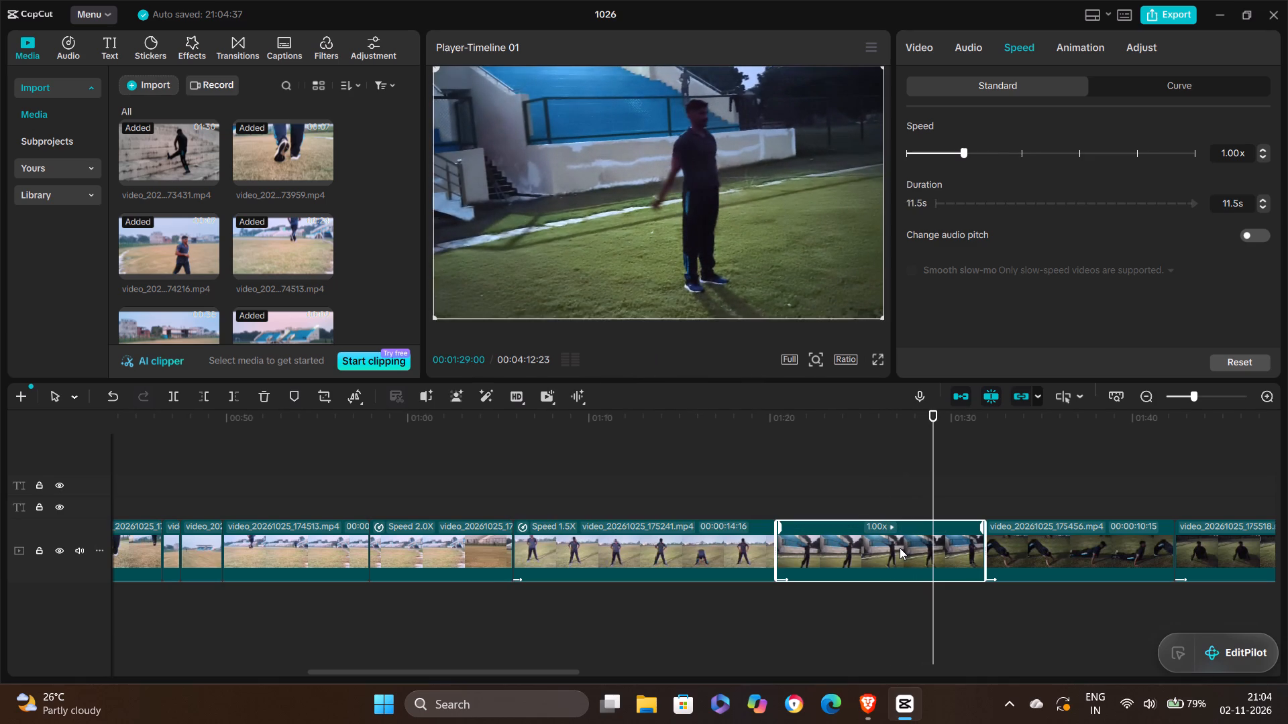
click(974, 156)
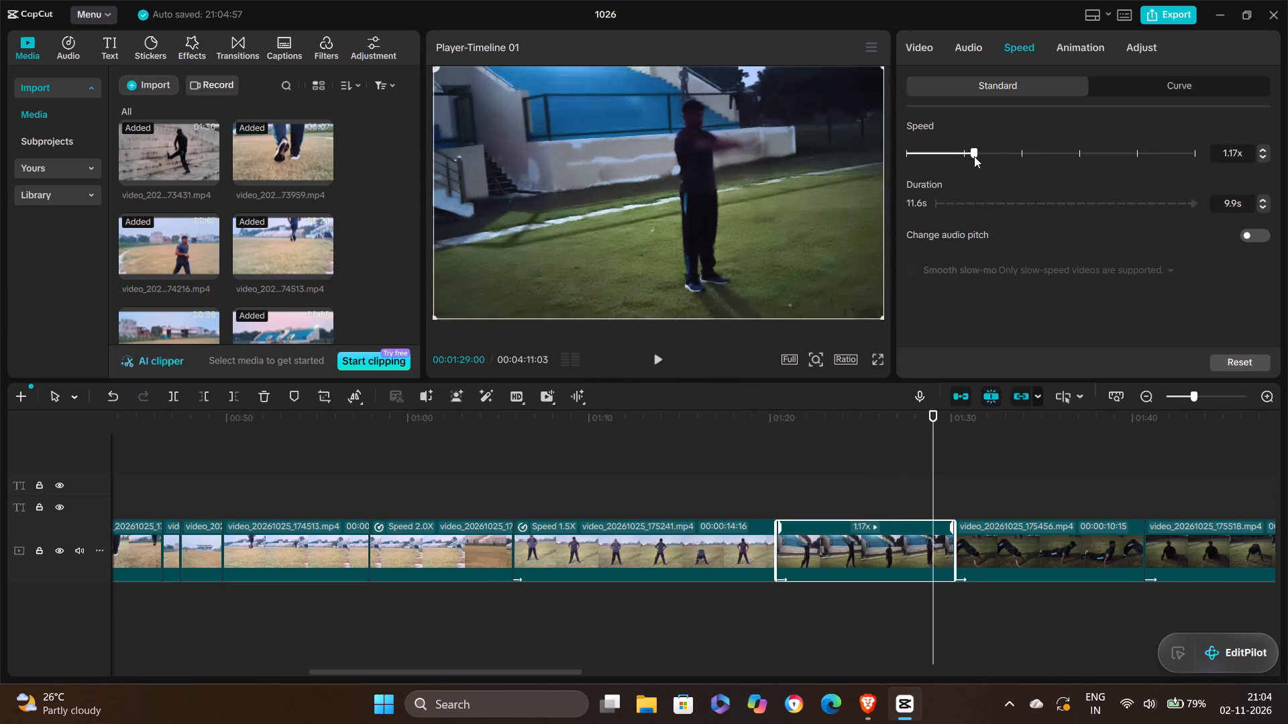
click(658, 362)
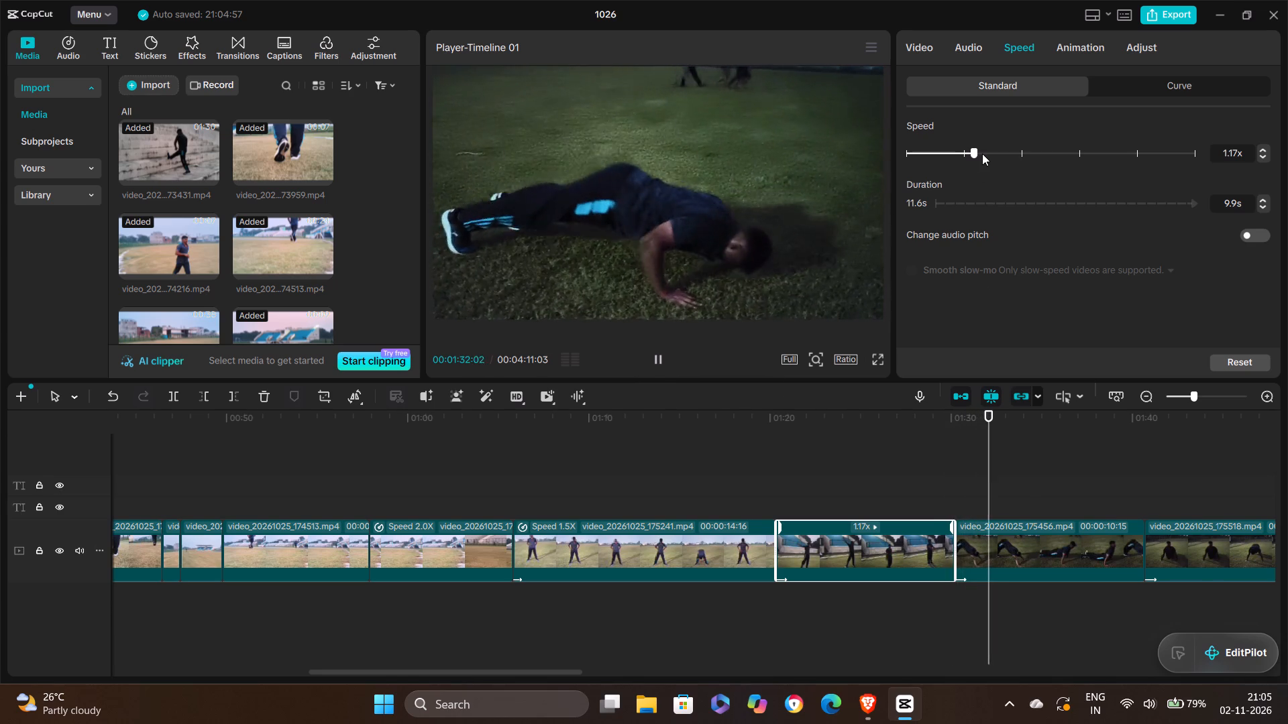
Set the video_20261025_175456 clip's speed to 1.26x and play it back.
click(1018, 543)
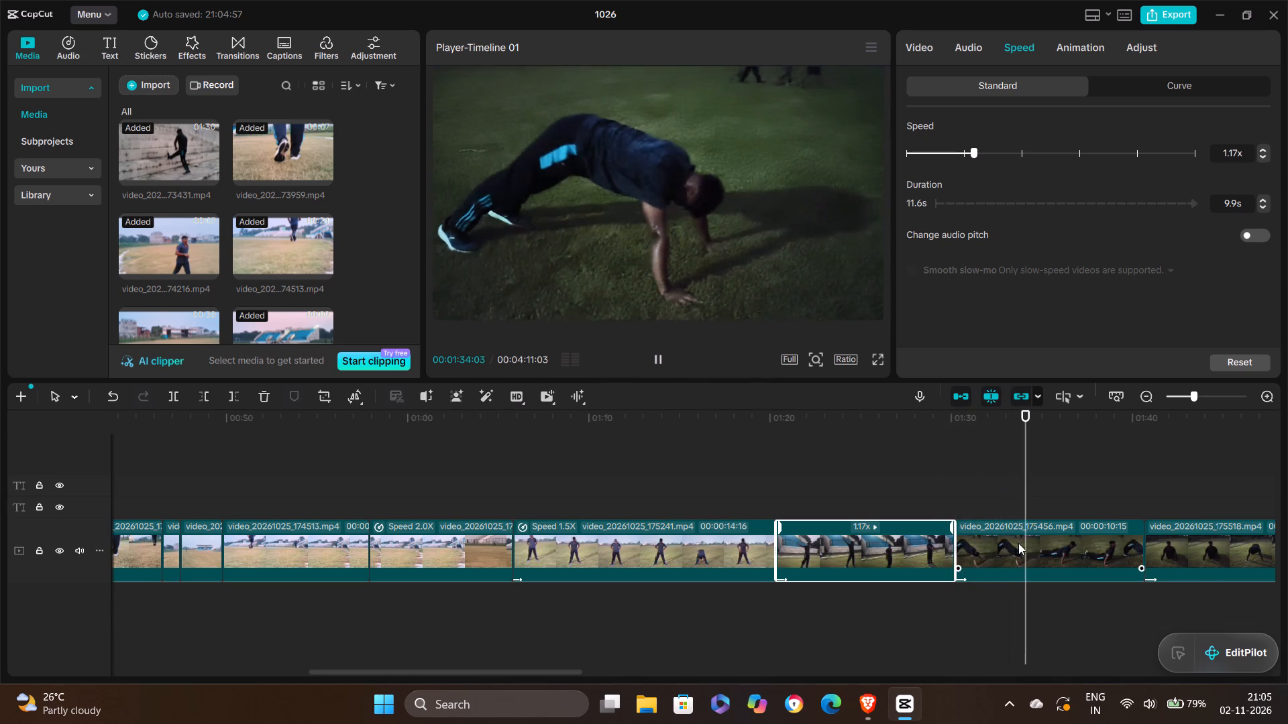
click(979, 148)
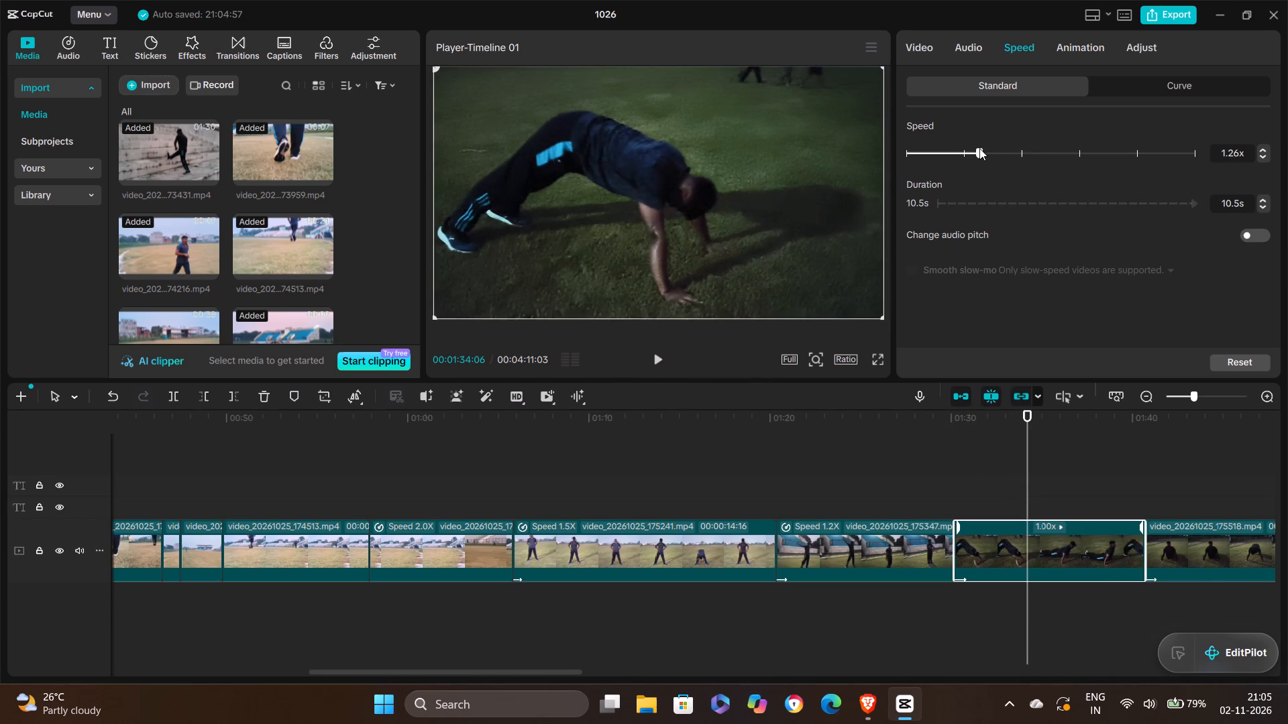
click(654, 355)
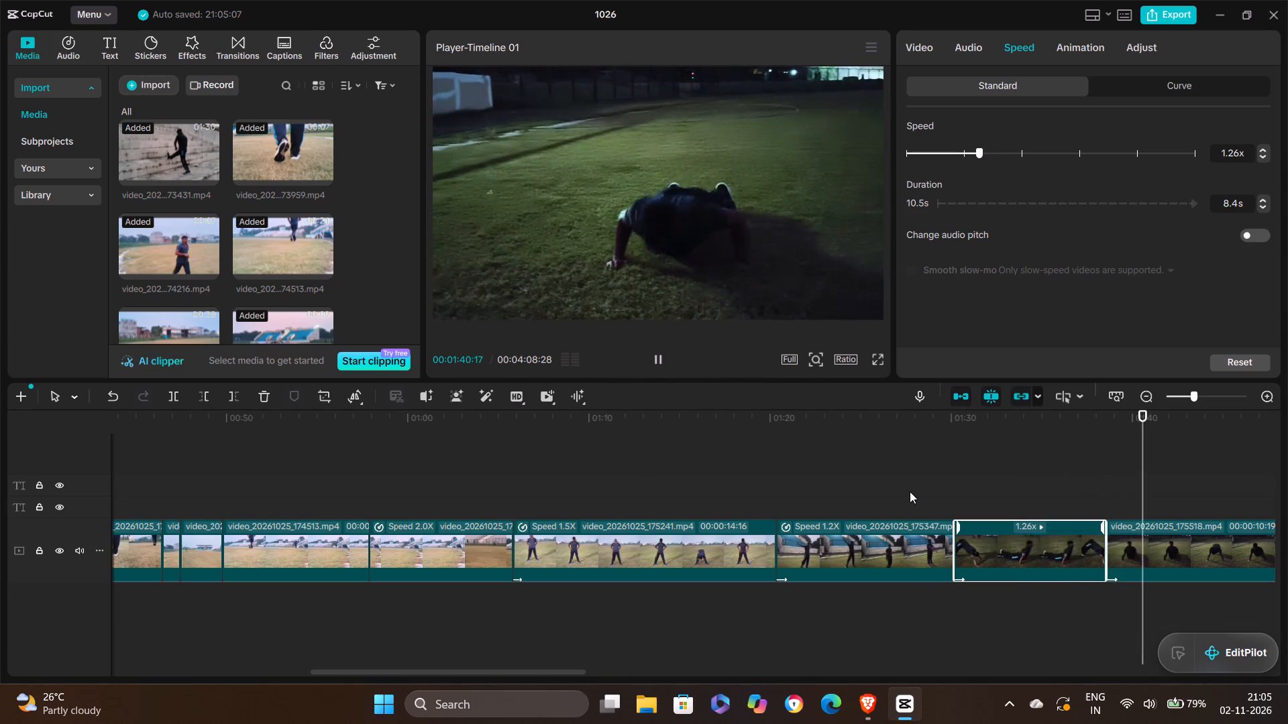
Set the video_20261025_175518 clip's speed to 1.20x, after trying 1.60x, and play it back.
scroll(910, 491, left, 3)
click(642, 563)
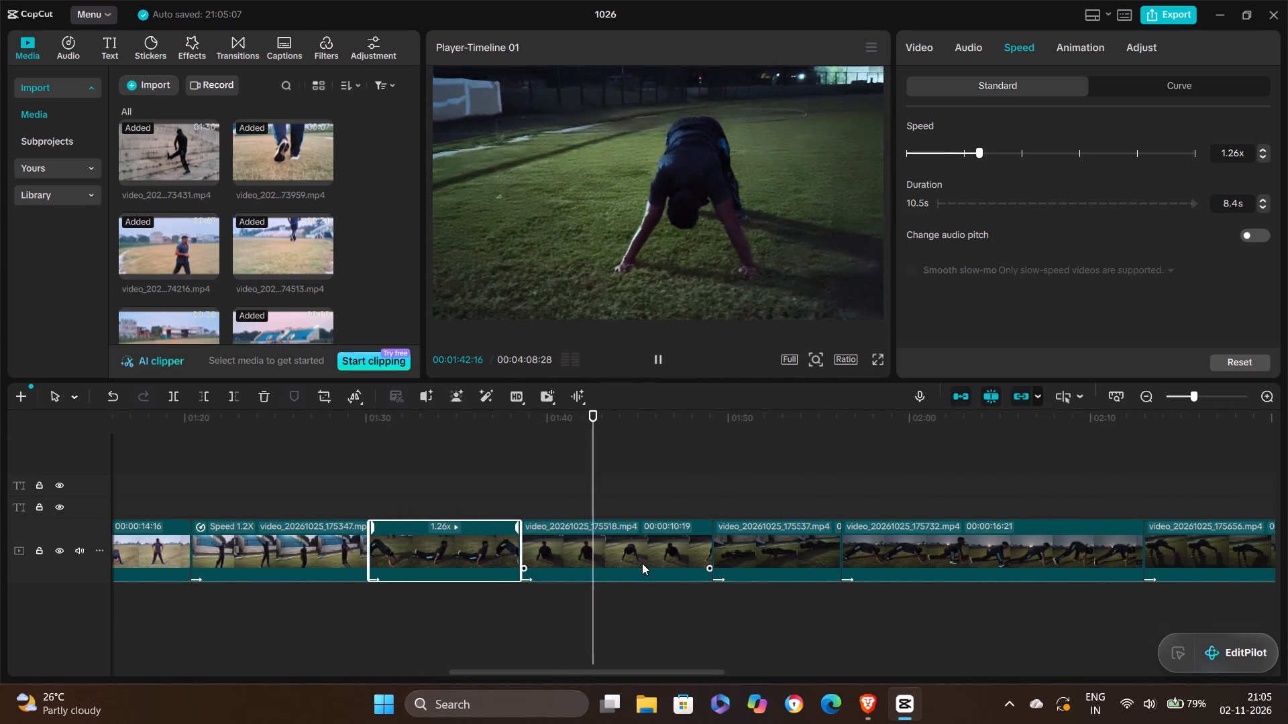
triple_click(1263, 147)
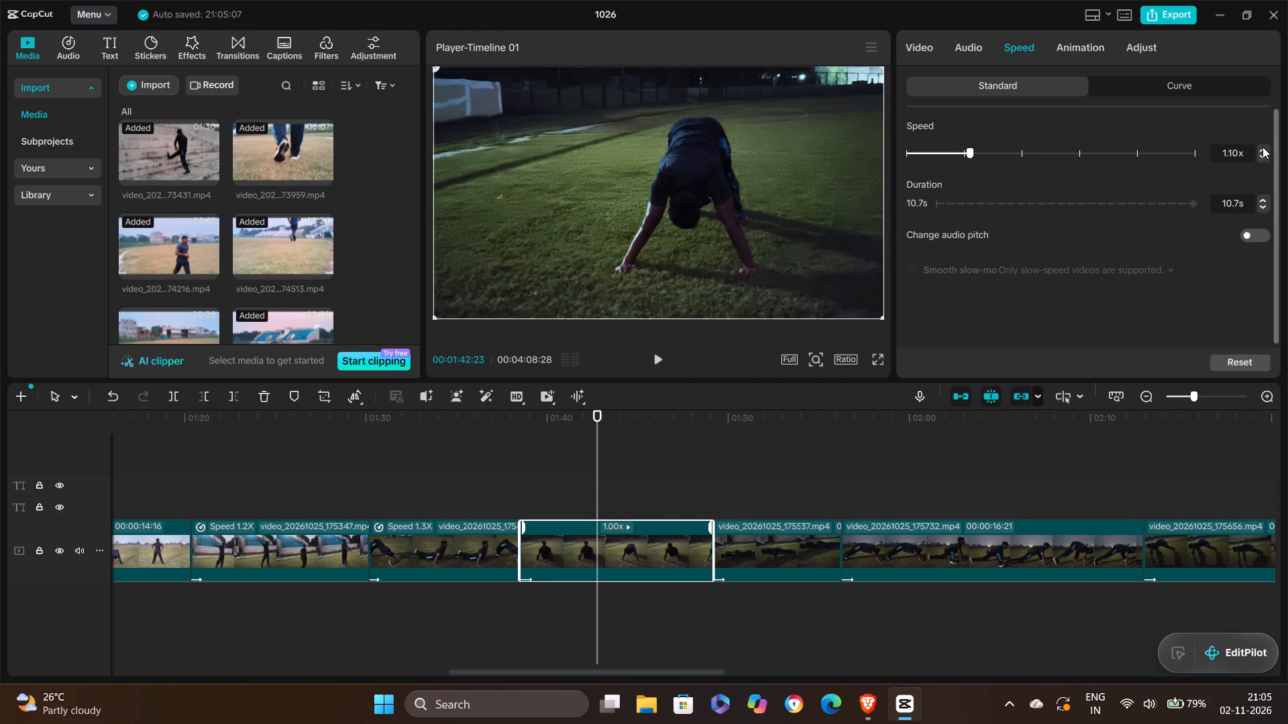
click(1263, 147)
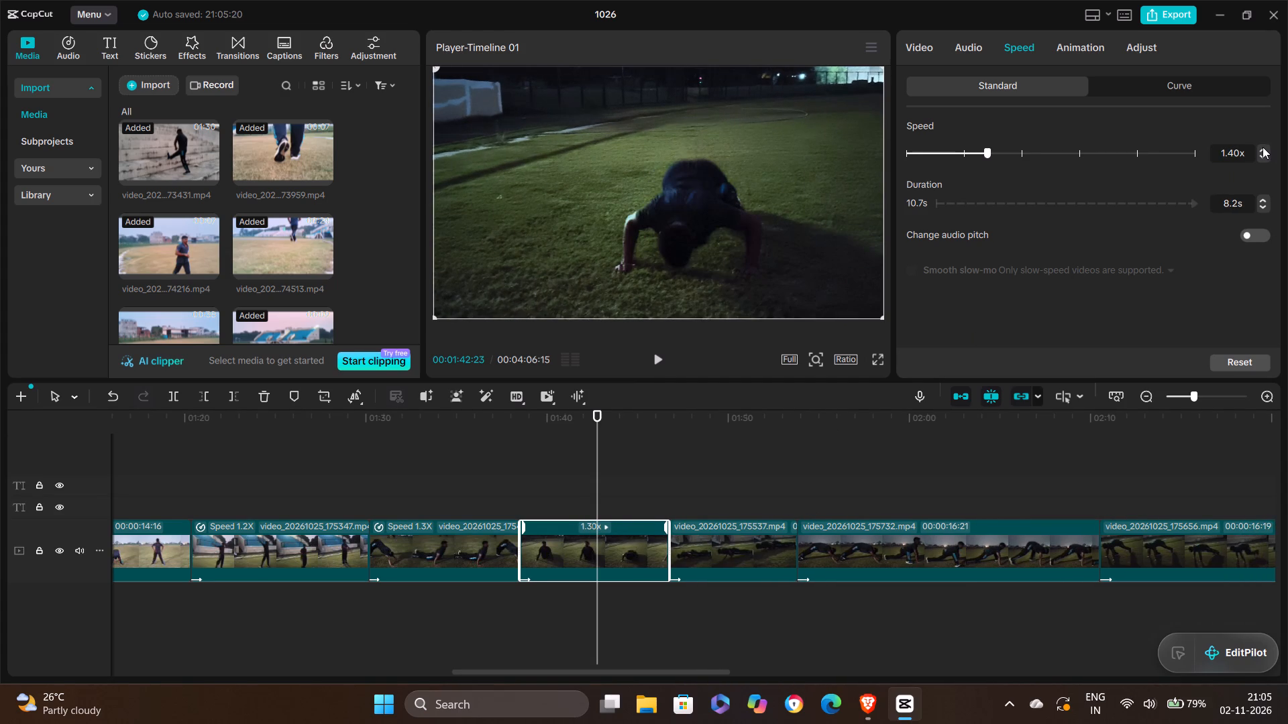
click(1263, 147)
click(1263, 147)
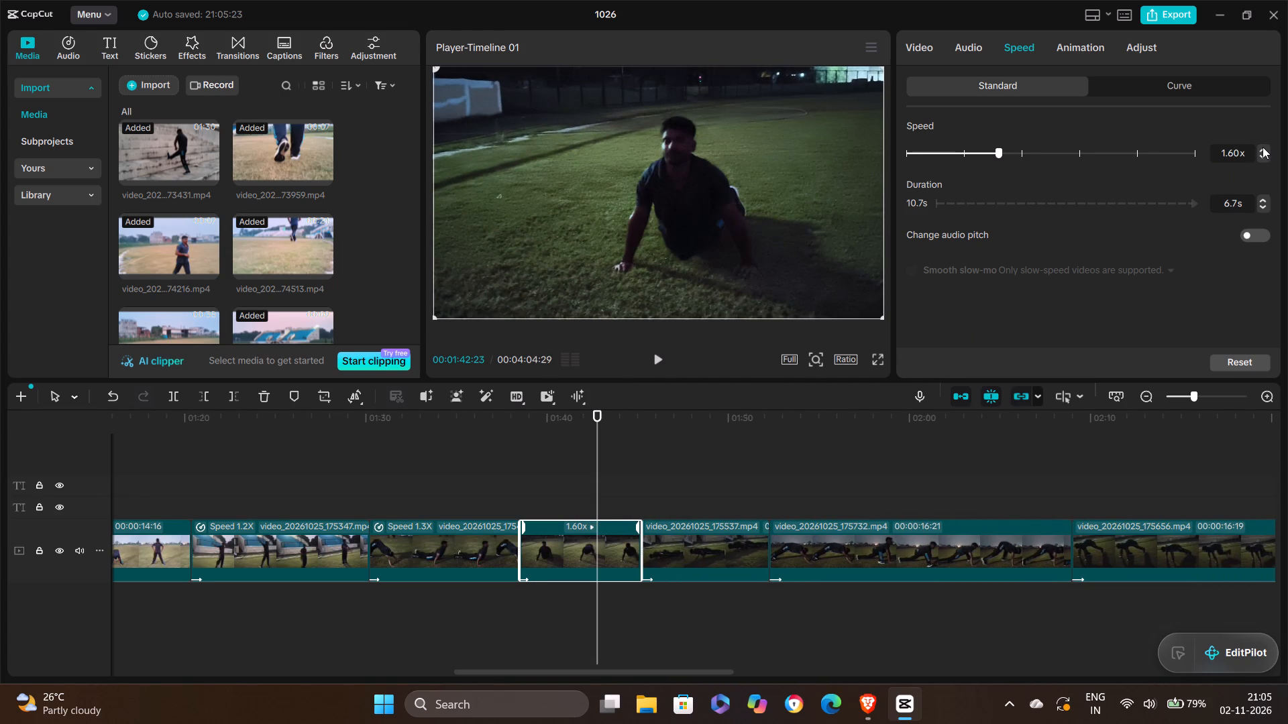
triple_click(1263, 158)
click(1263, 158)
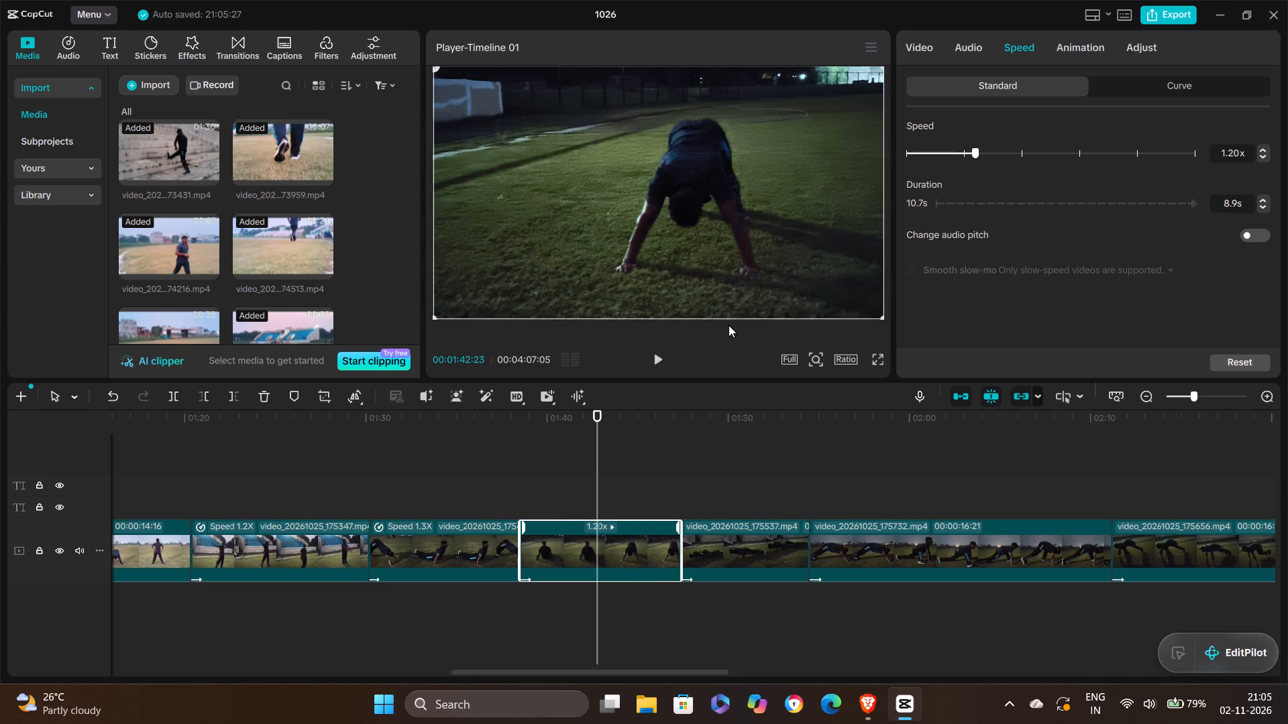
click(659, 363)
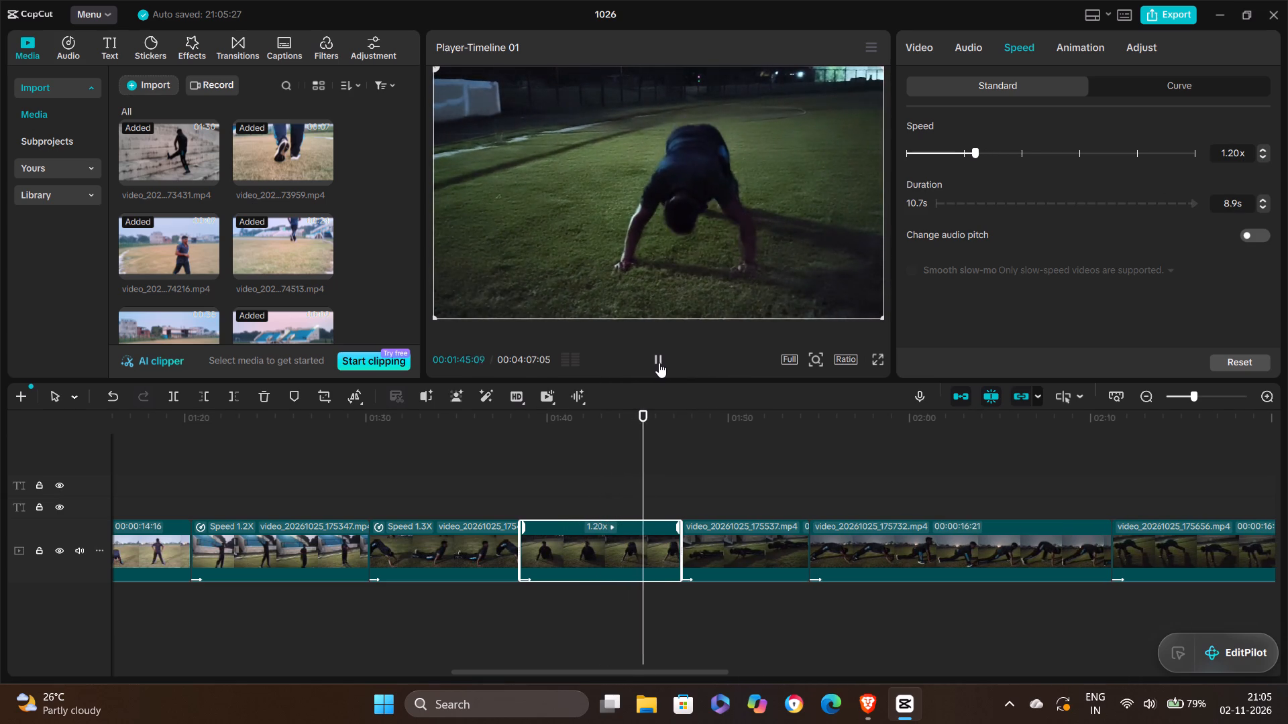
Set the video_20261025_175732 clip's speed to 1.40x, trying 1.30x in playback first, and resume playing the timeline.
scroll(926, 537, left, 3)
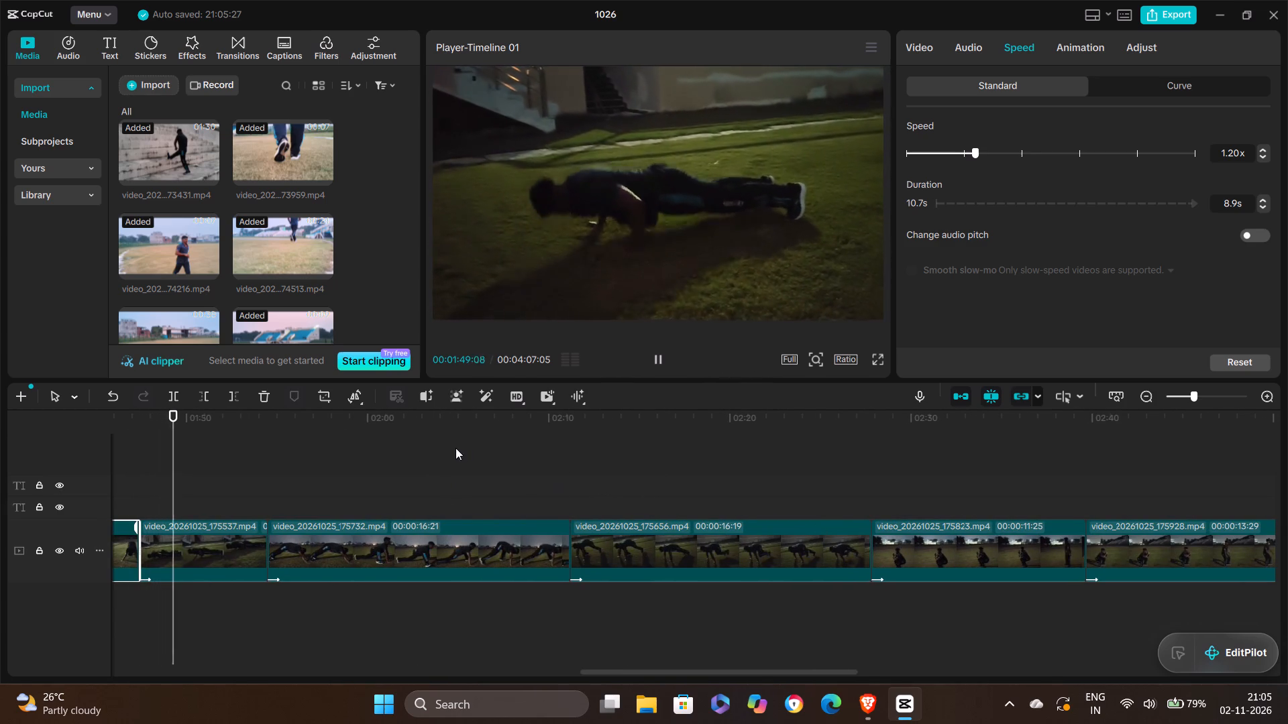
click(342, 556)
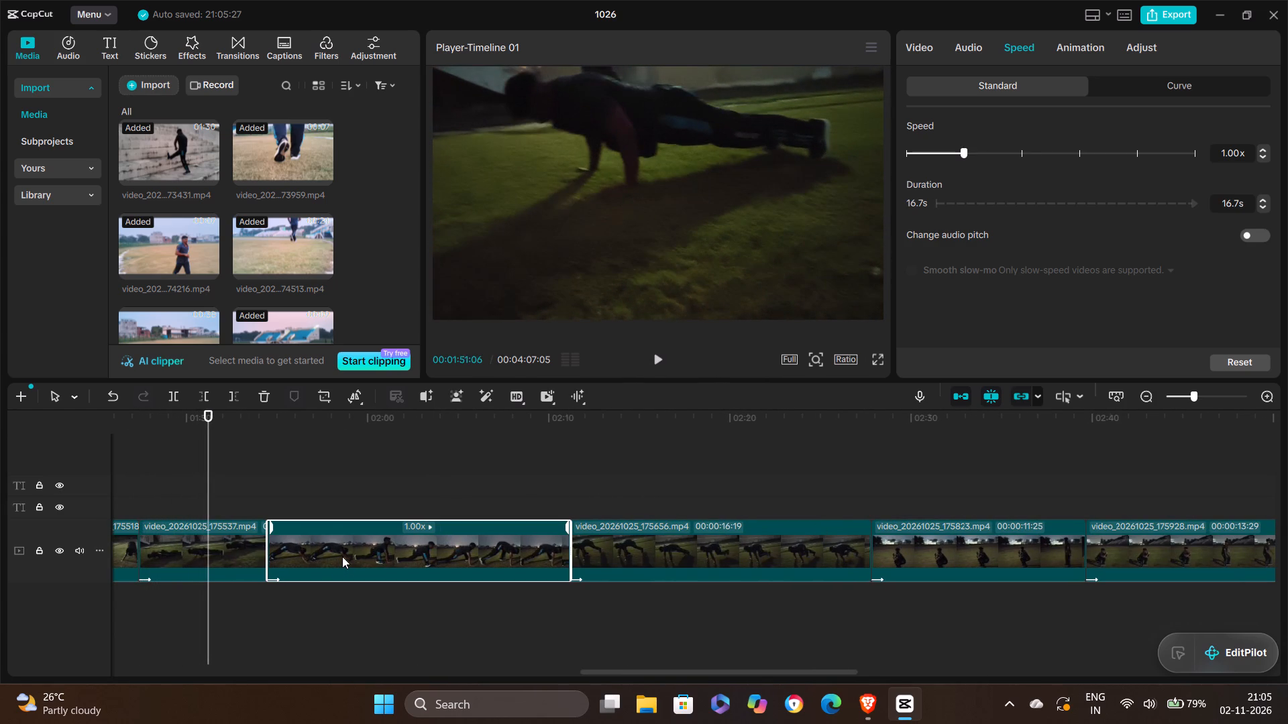
click(658, 356)
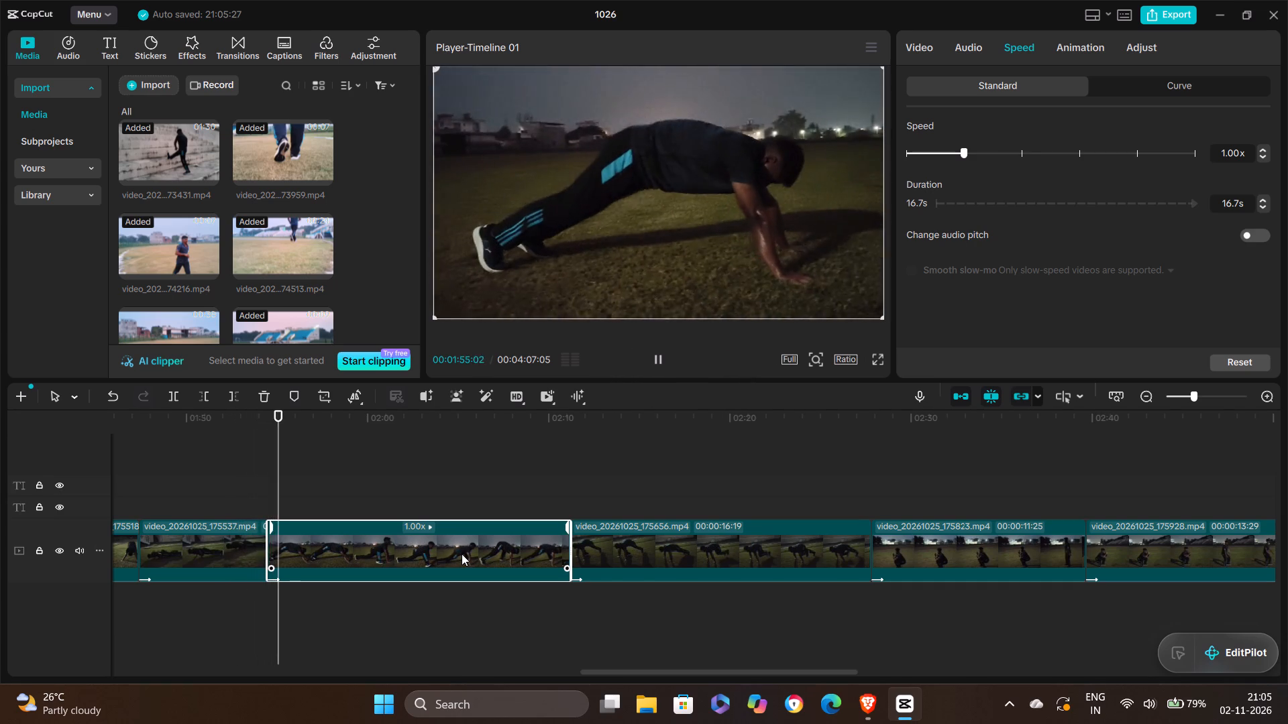
click(1266, 147)
click(1266, 147)
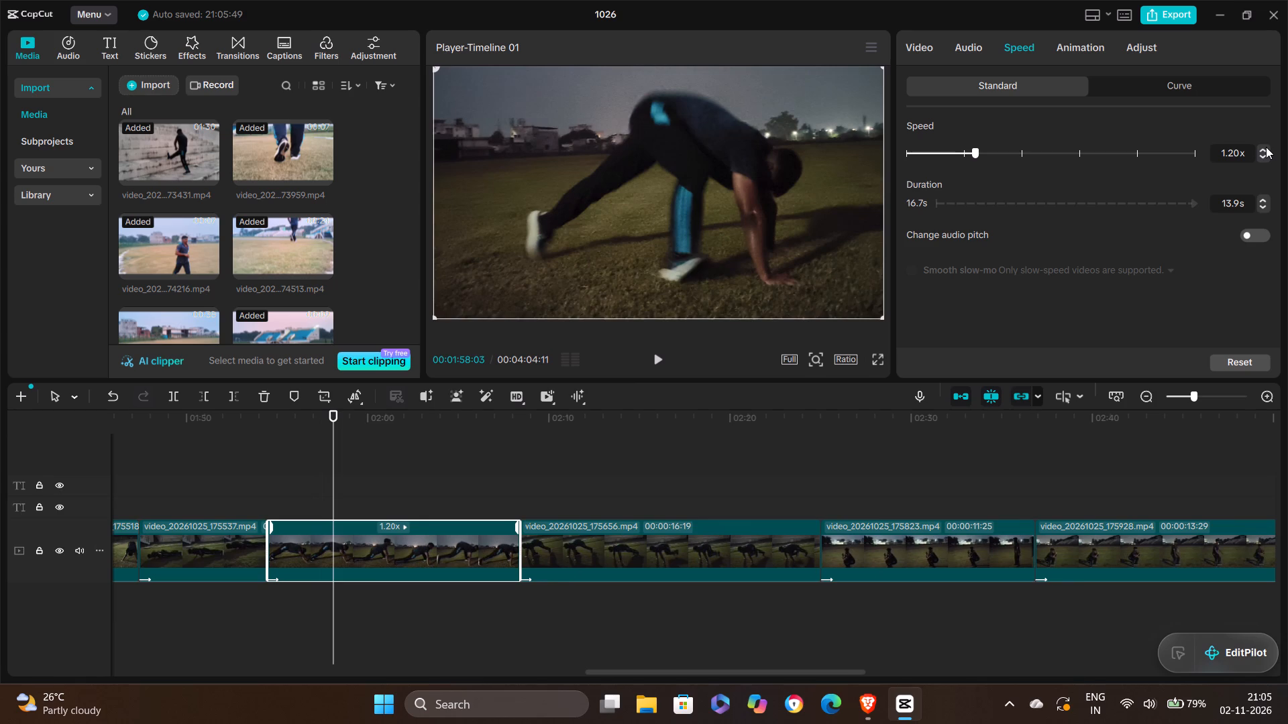
click(1266, 147)
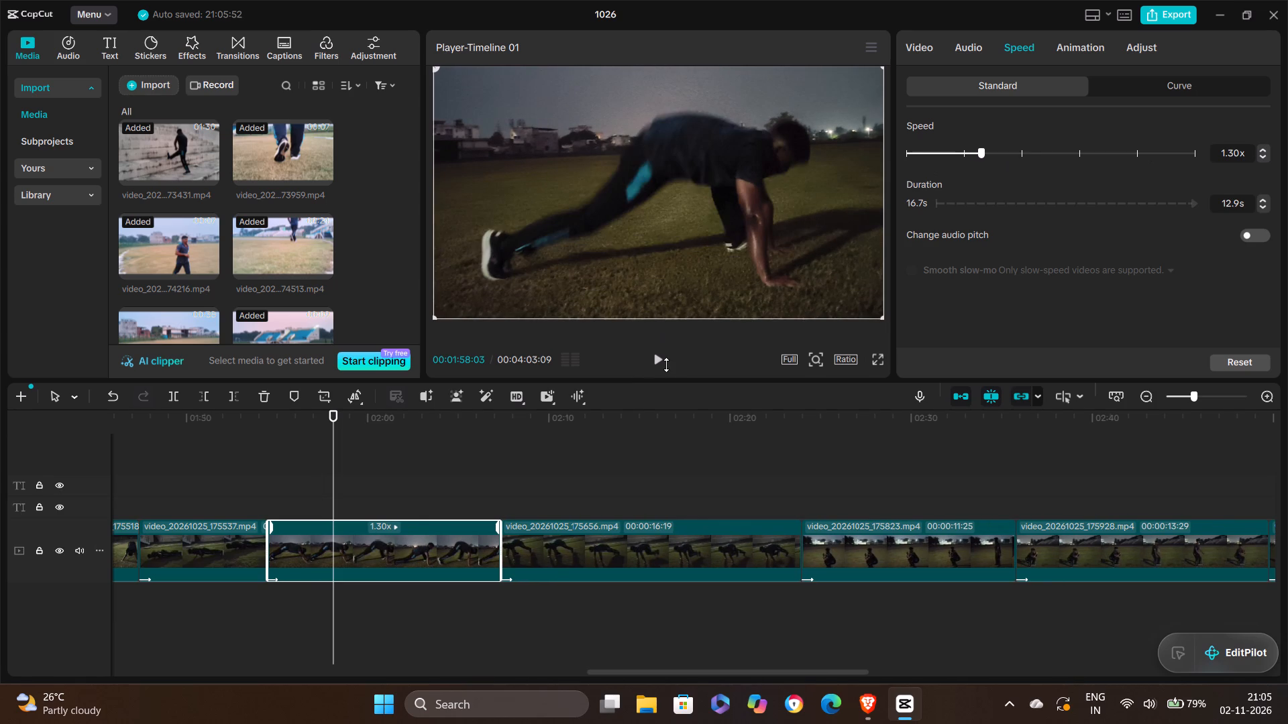
click(661, 361)
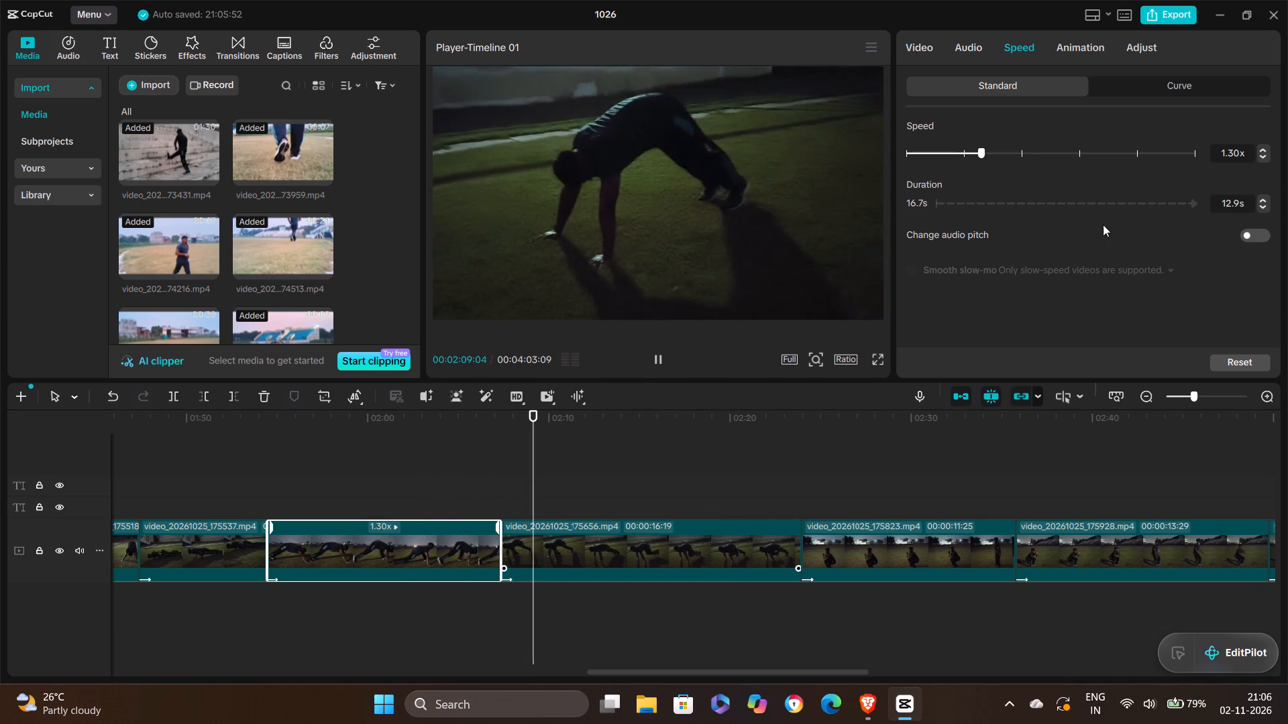
click(1264, 149)
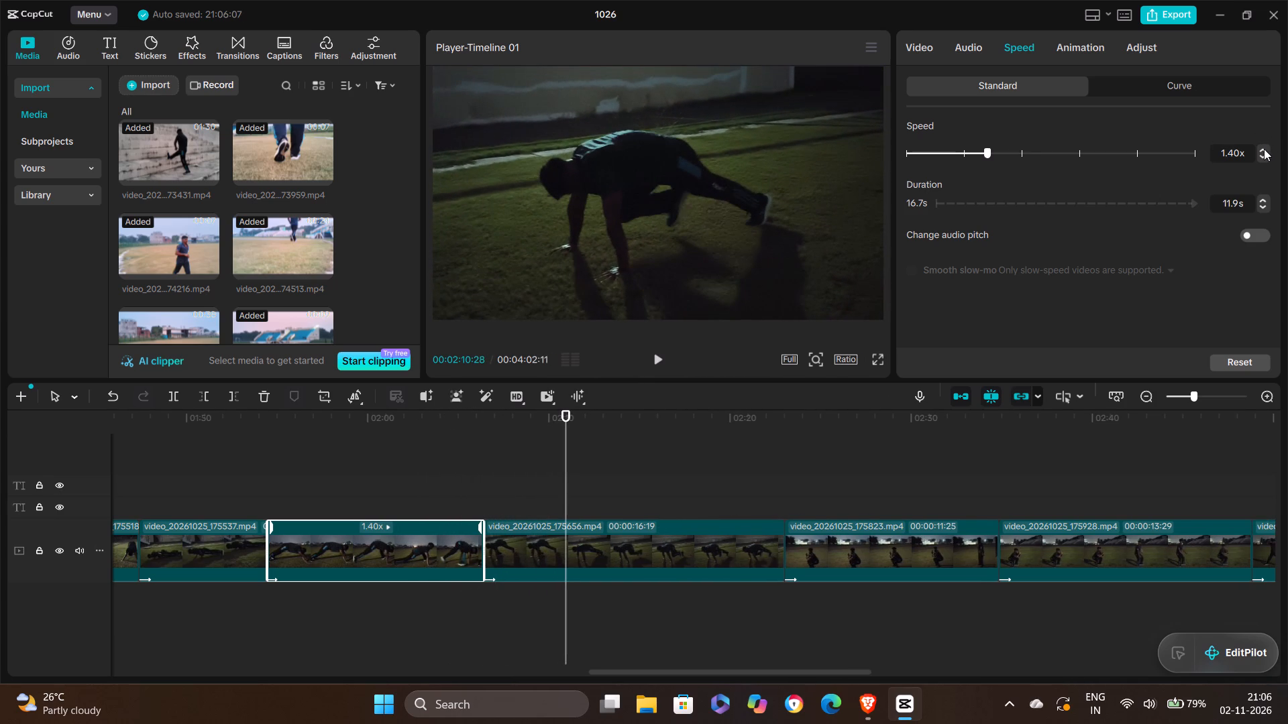
click(656, 362)
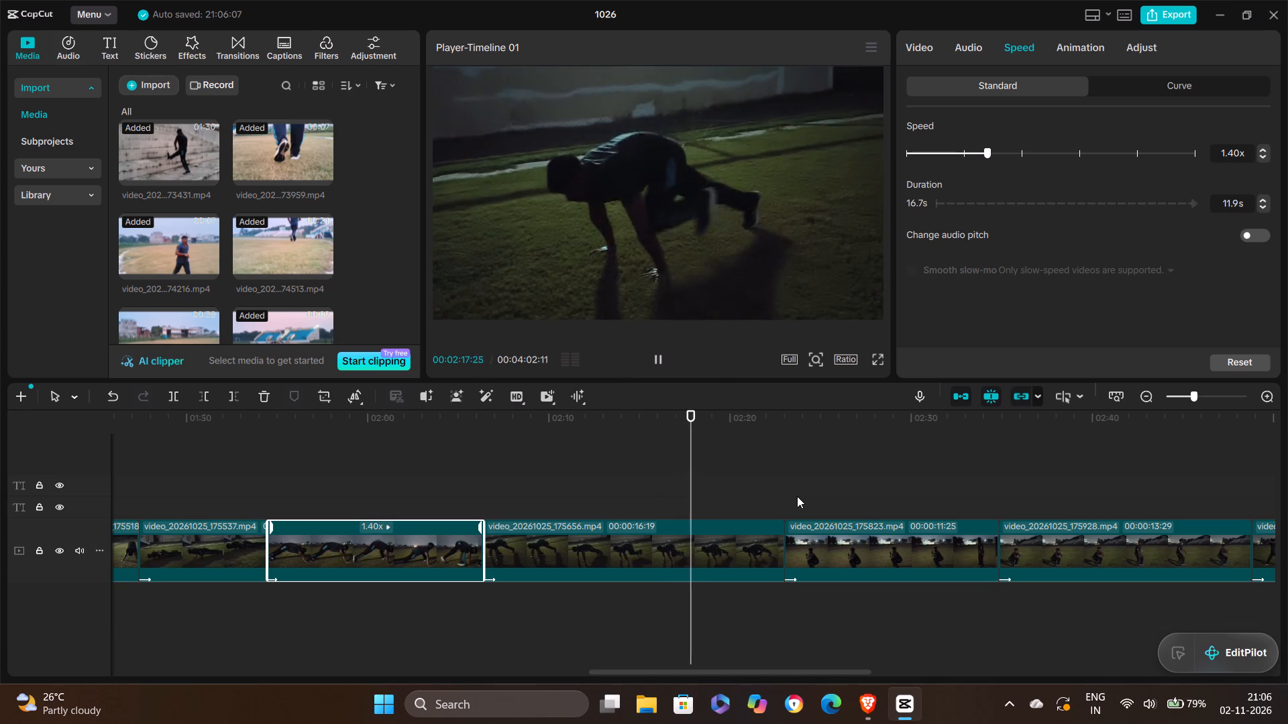
Play and scrub through the video_20261025_175823 and video_20261025_175928 clips to judge their pace, up to the start of the video_20261025_175951 clip.
click(841, 548)
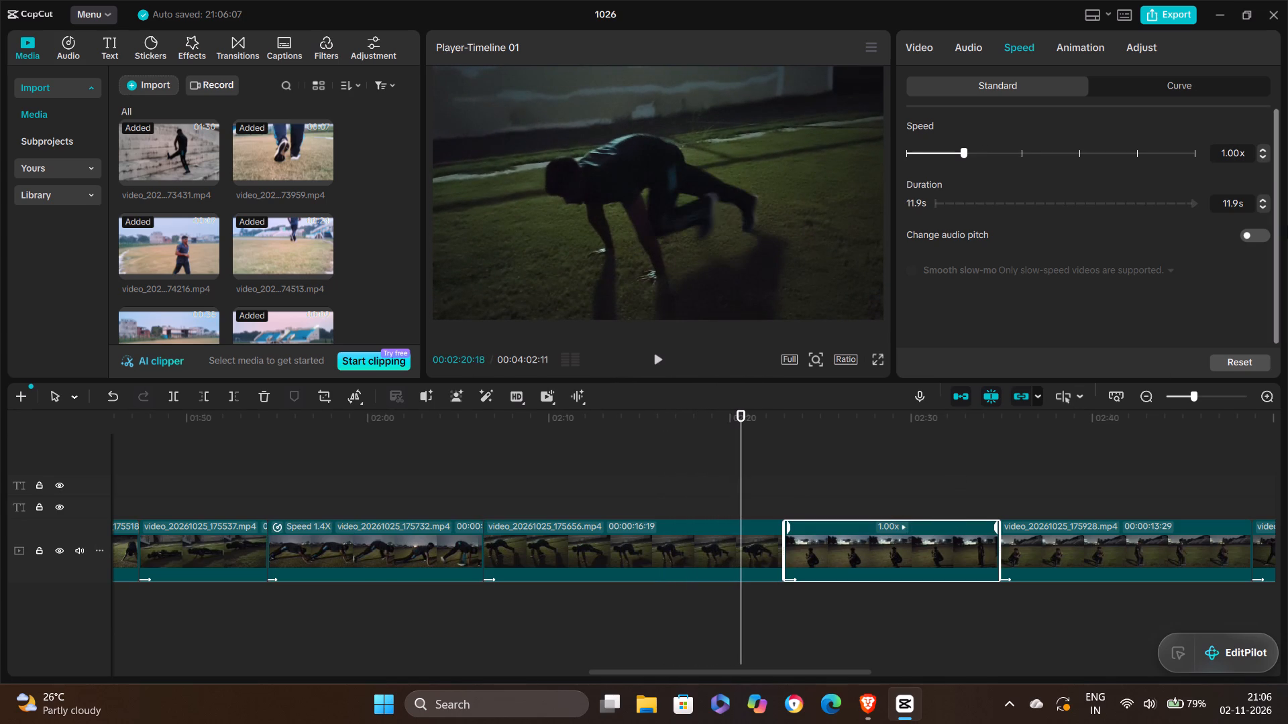
click(658, 359)
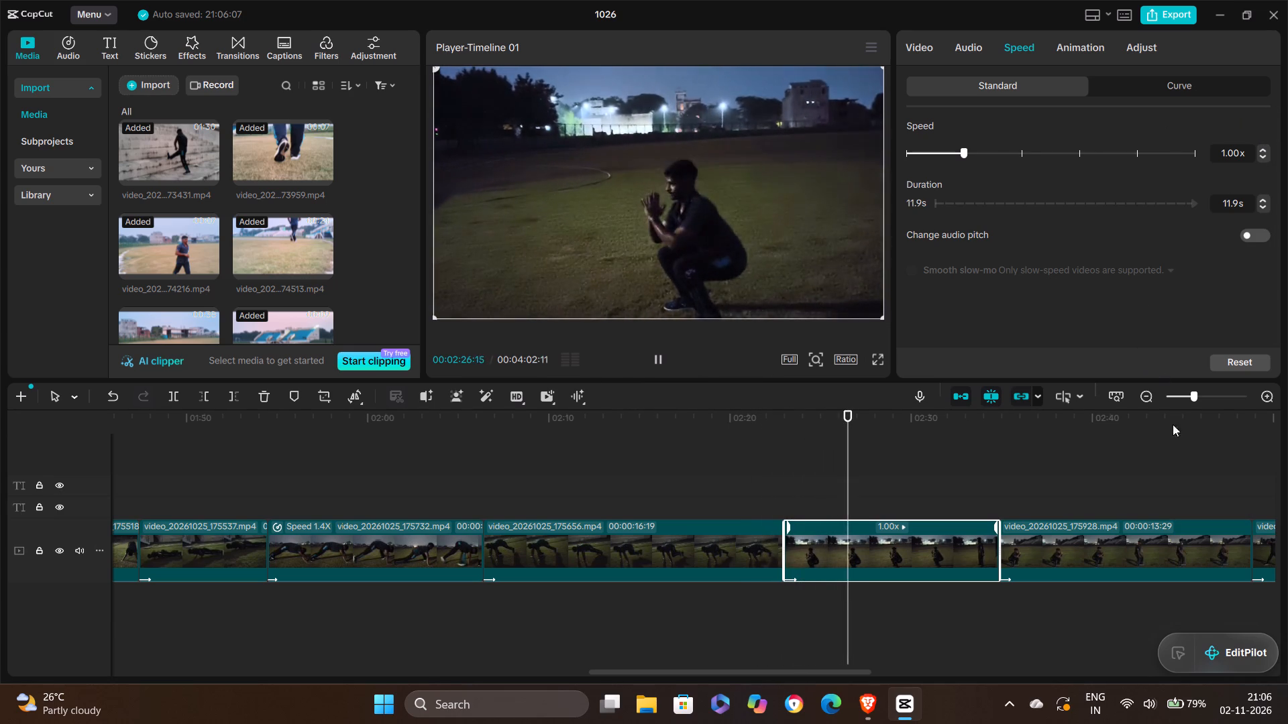
scroll(1024, 465, left, 2)
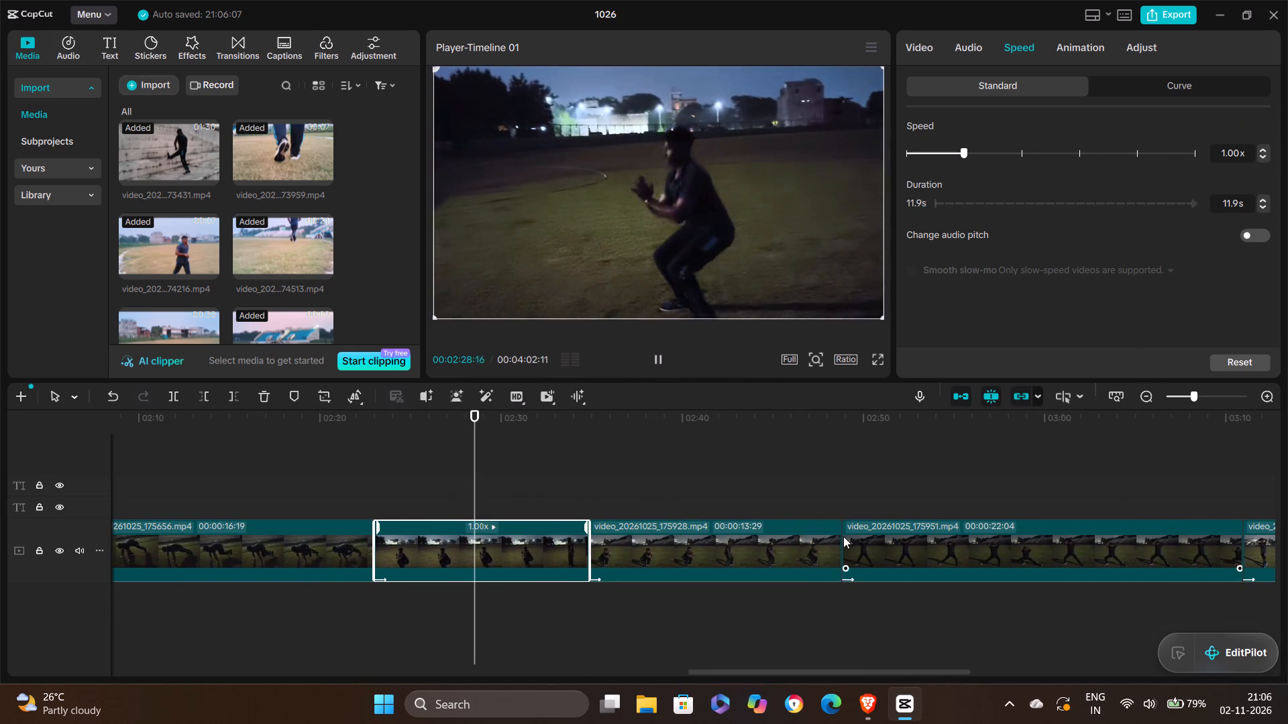
click(772, 552)
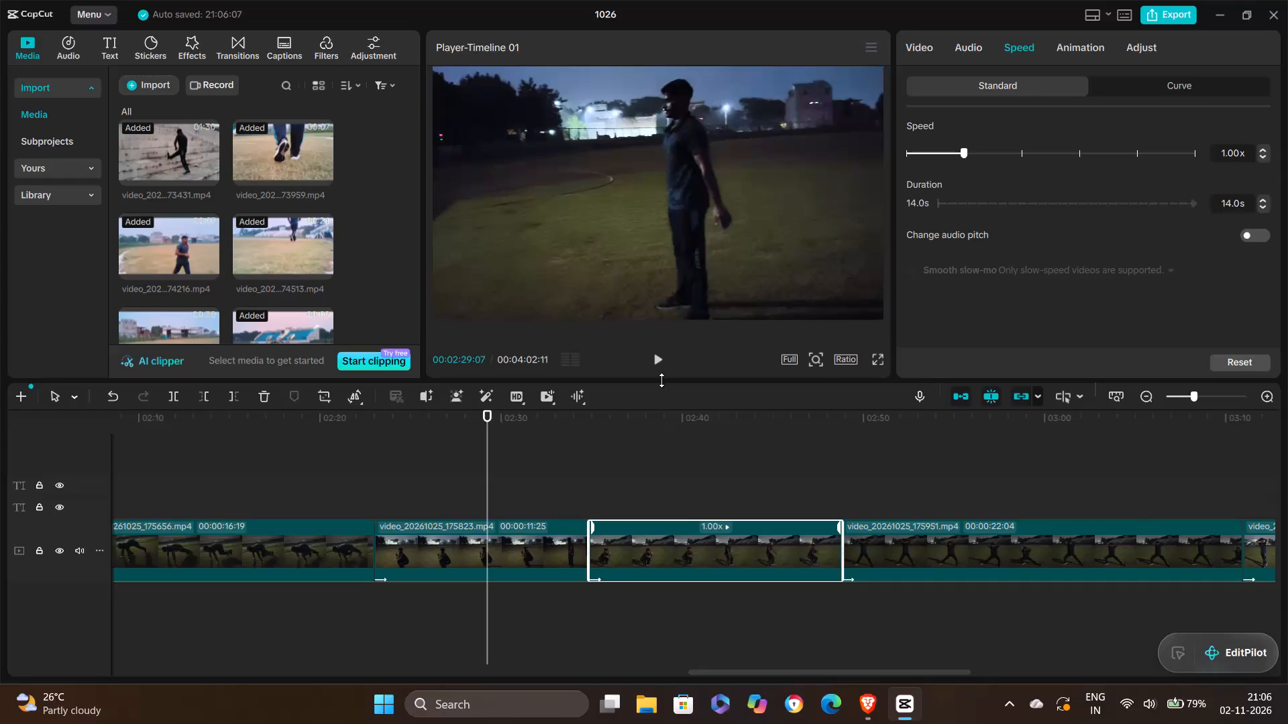
click(657, 365)
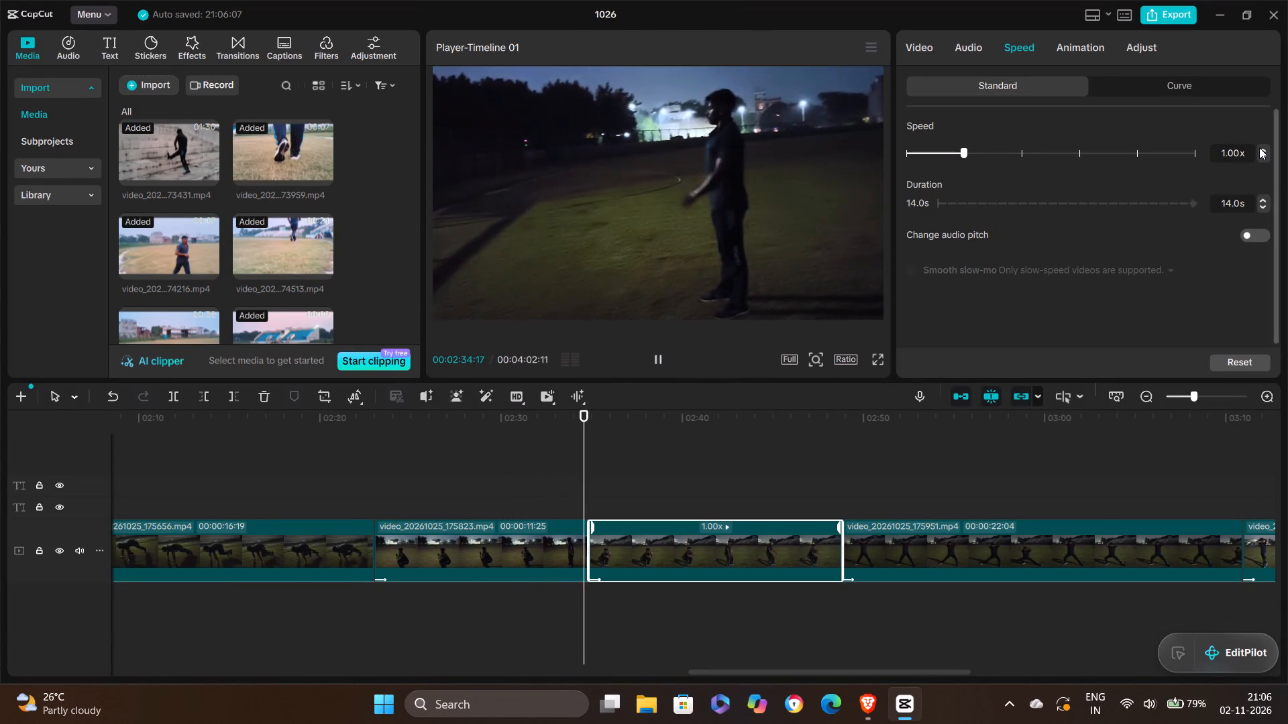
click(991, 562)
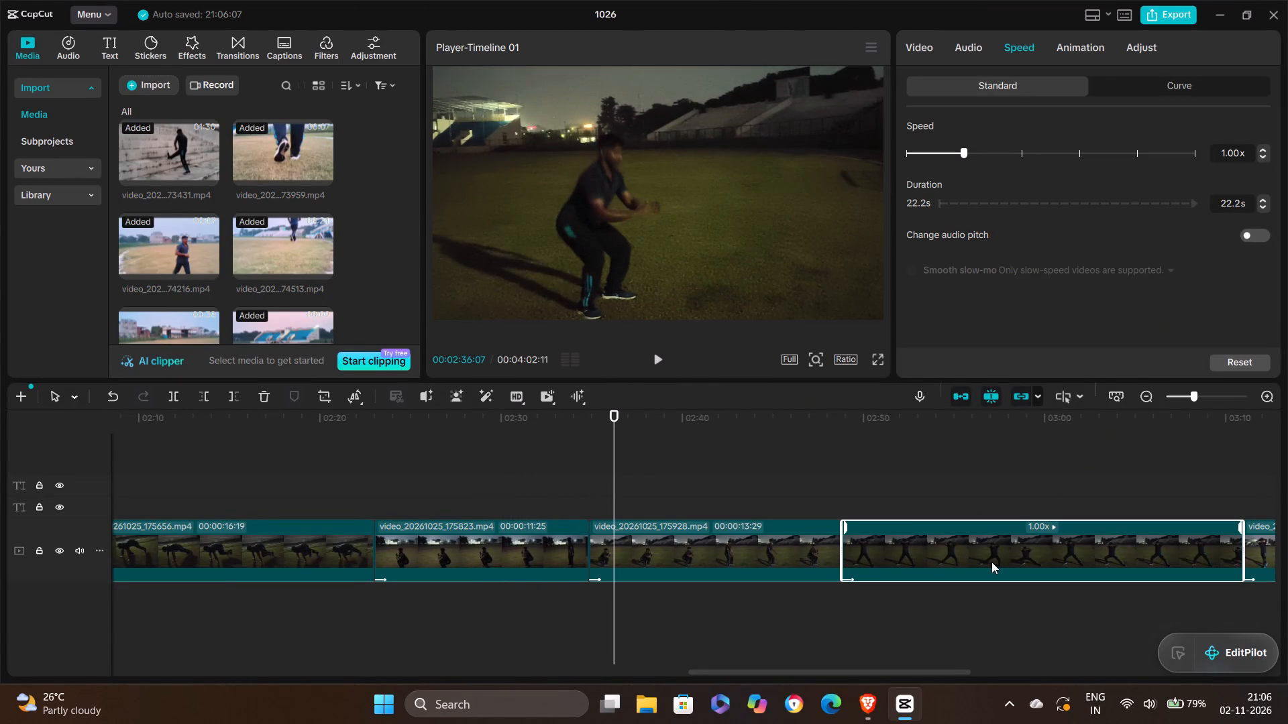
click(664, 366)
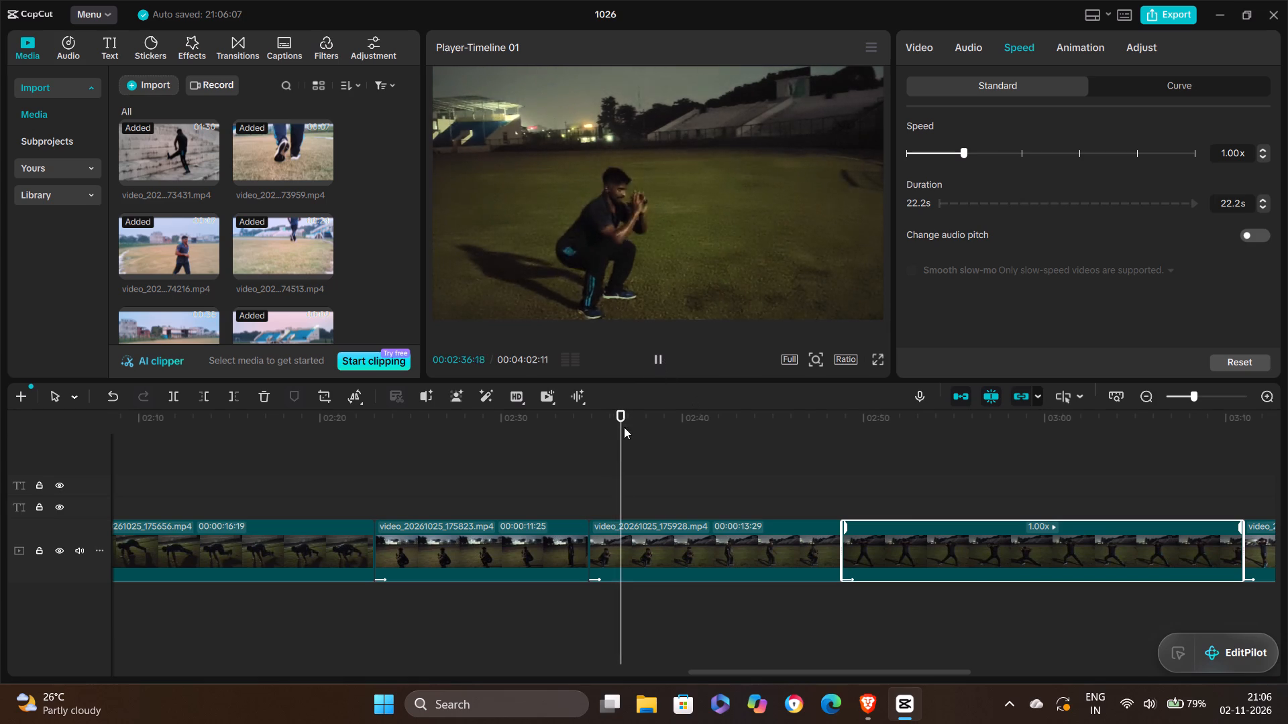
drag(630, 475, 658, 378)
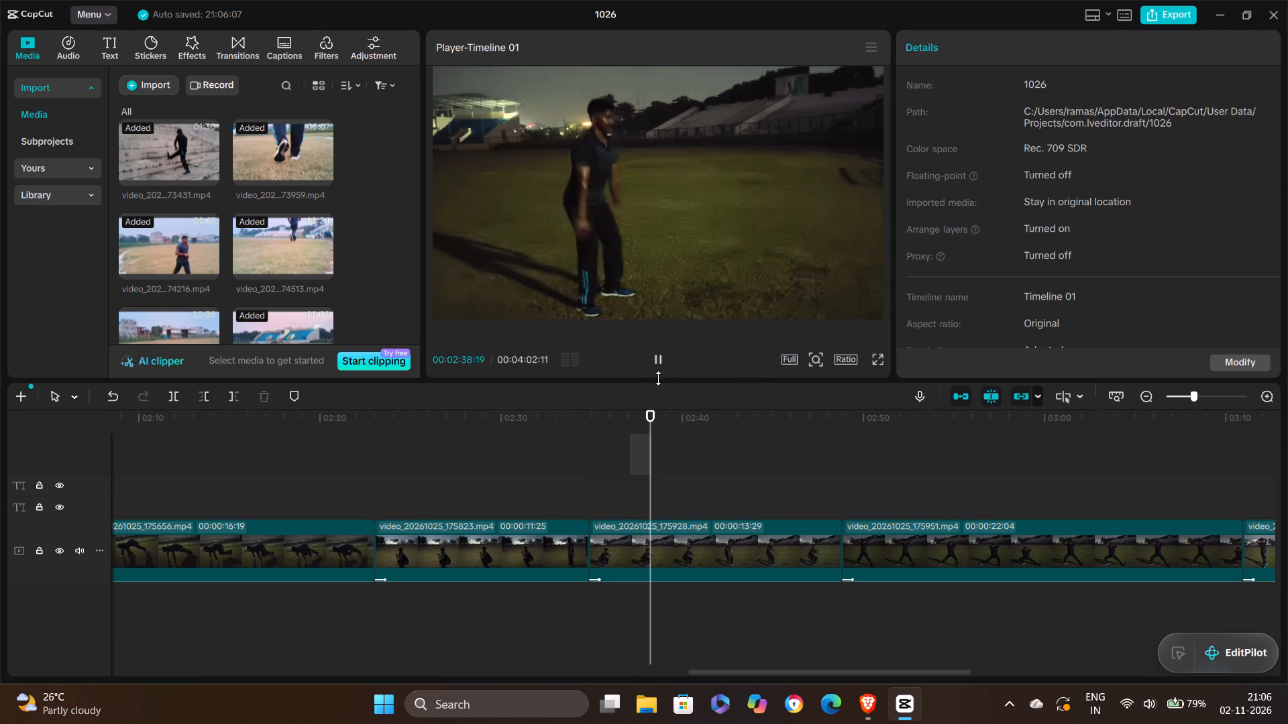
drag(658, 378, 661, 353)
click(661, 353)
drag(680, 458, 855, 481)
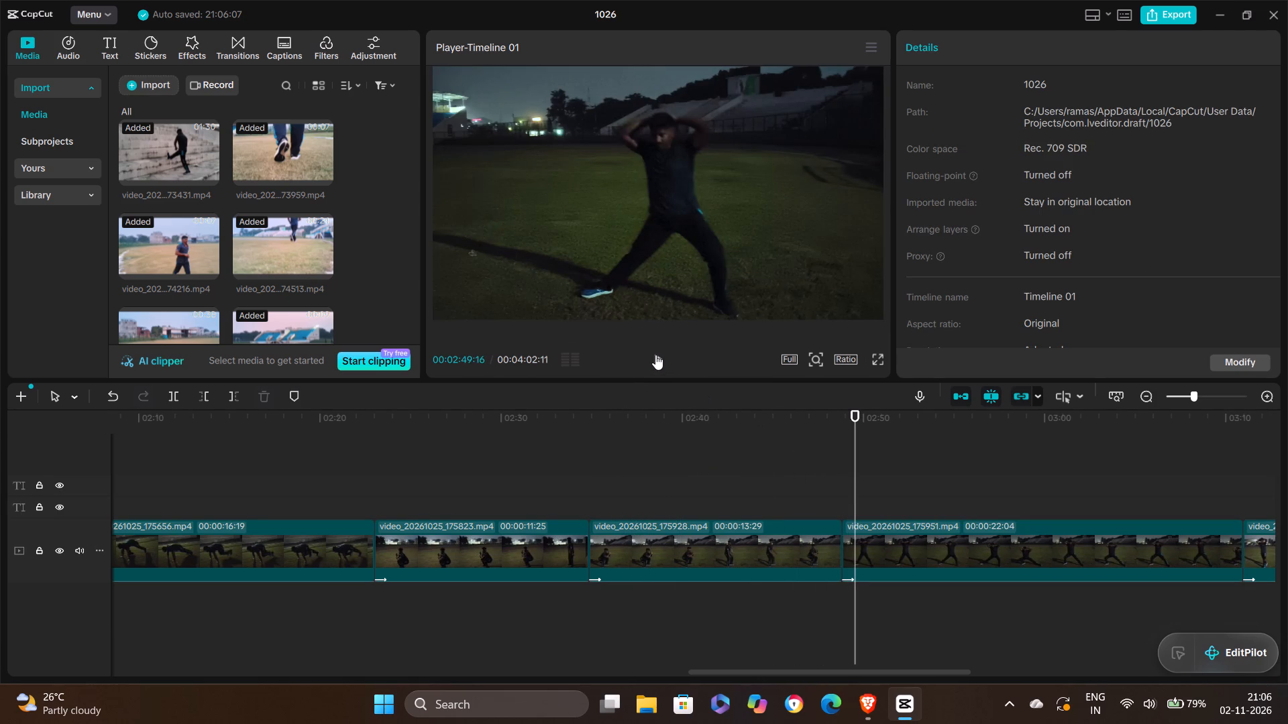
Play the video_20261025_175951 clip, set its speed to 1.10x and play it again.
click(655, 355)
click(997, 535)
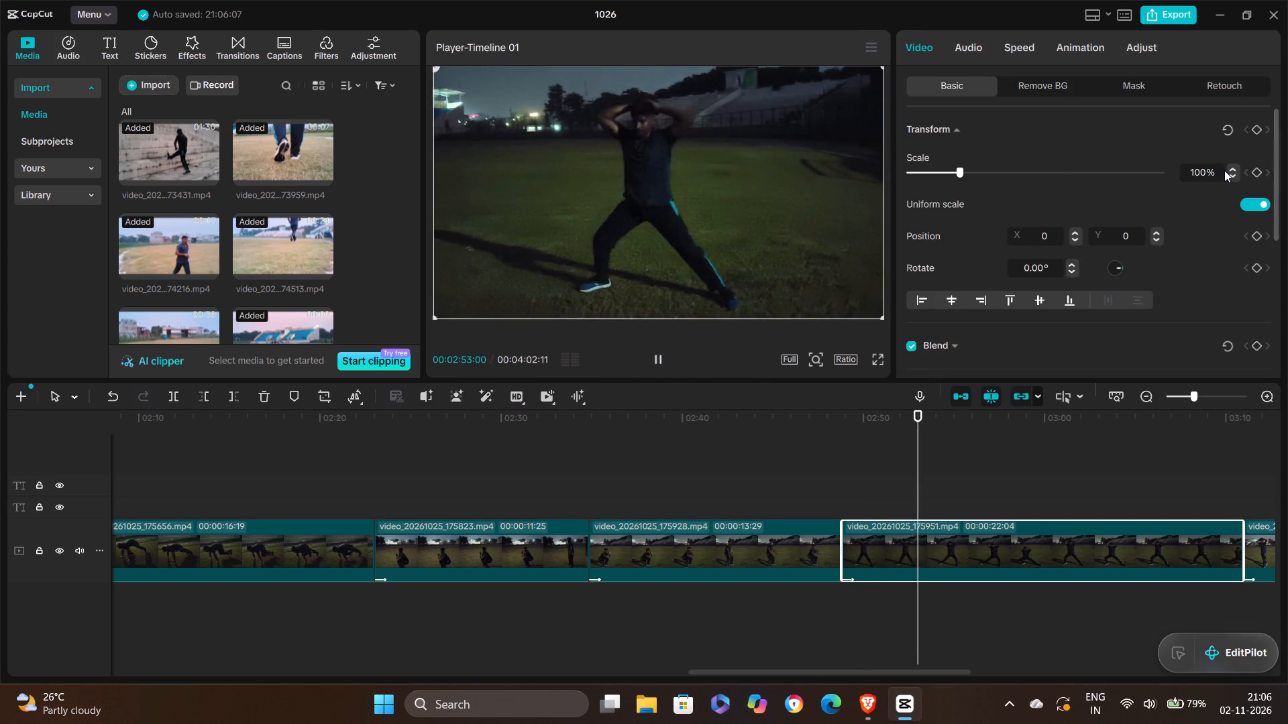
click(1030, 44)
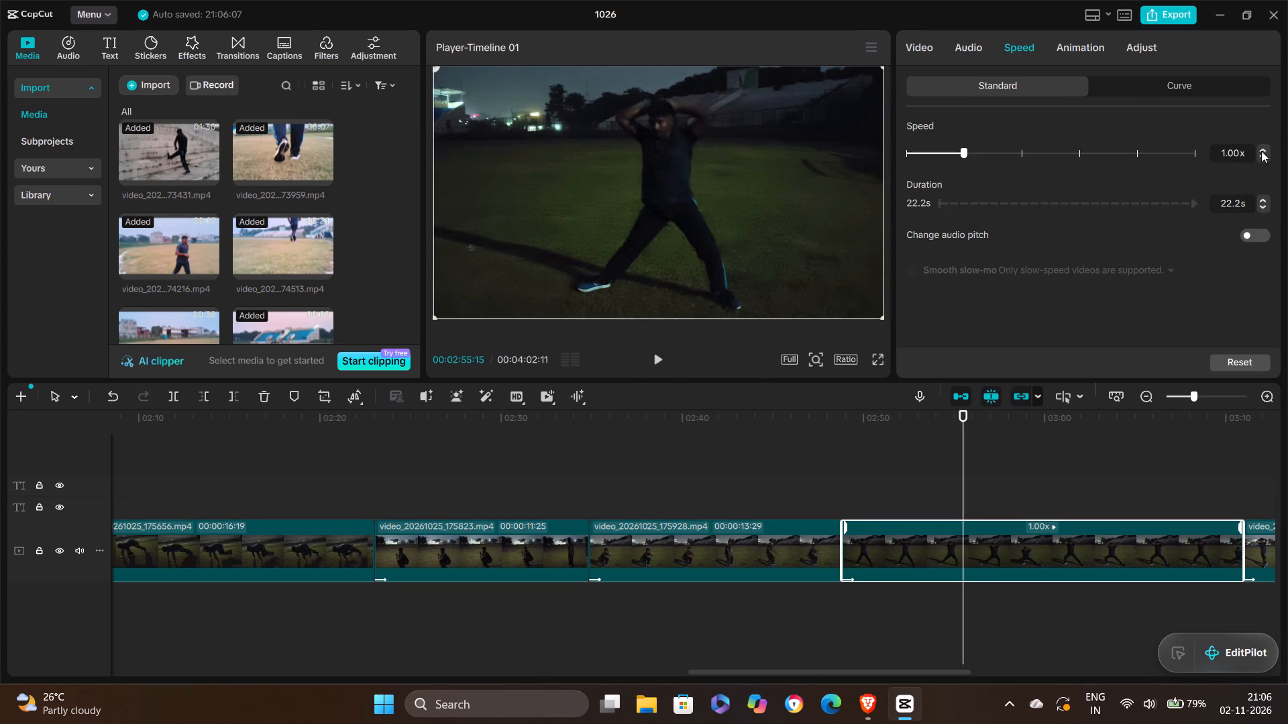
click(1263, 147)
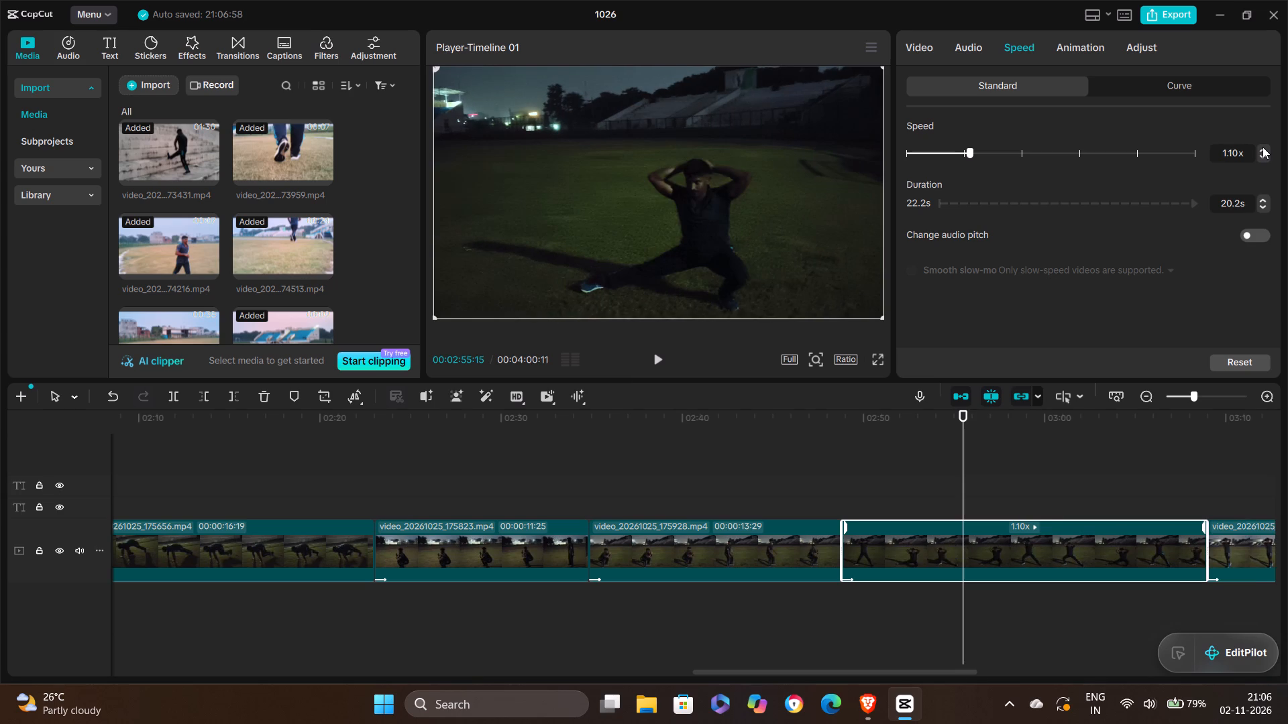
click(665, 367)
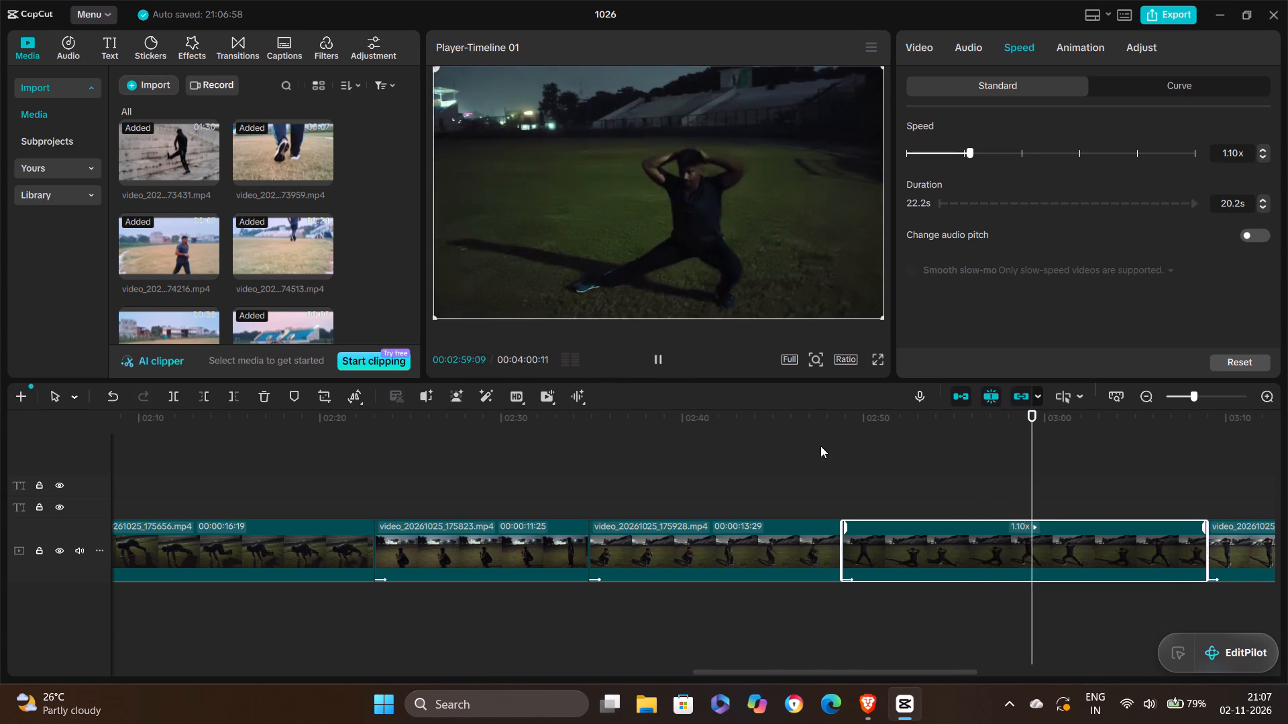
Scrub through the video_20261025_175901 clip and the two video_20261025_180112 clips to the end of the timeline.
scroll(820, 446, left, 8)
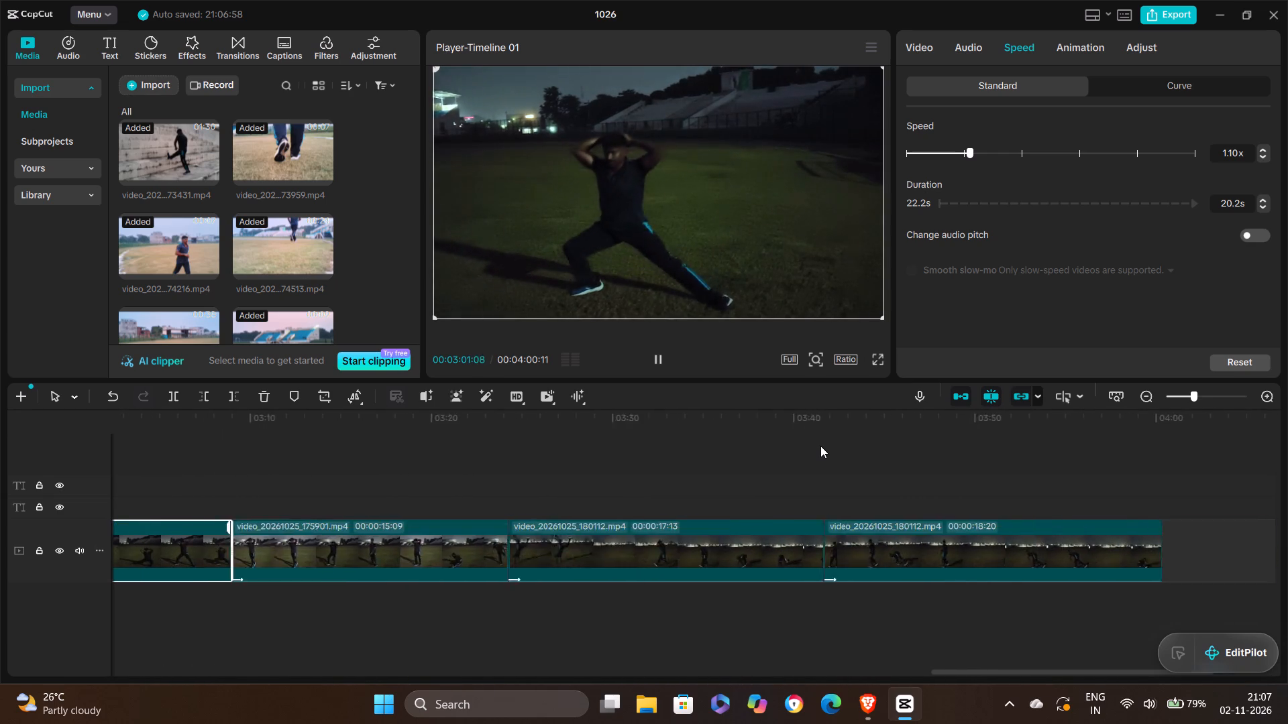
click(653, 358)
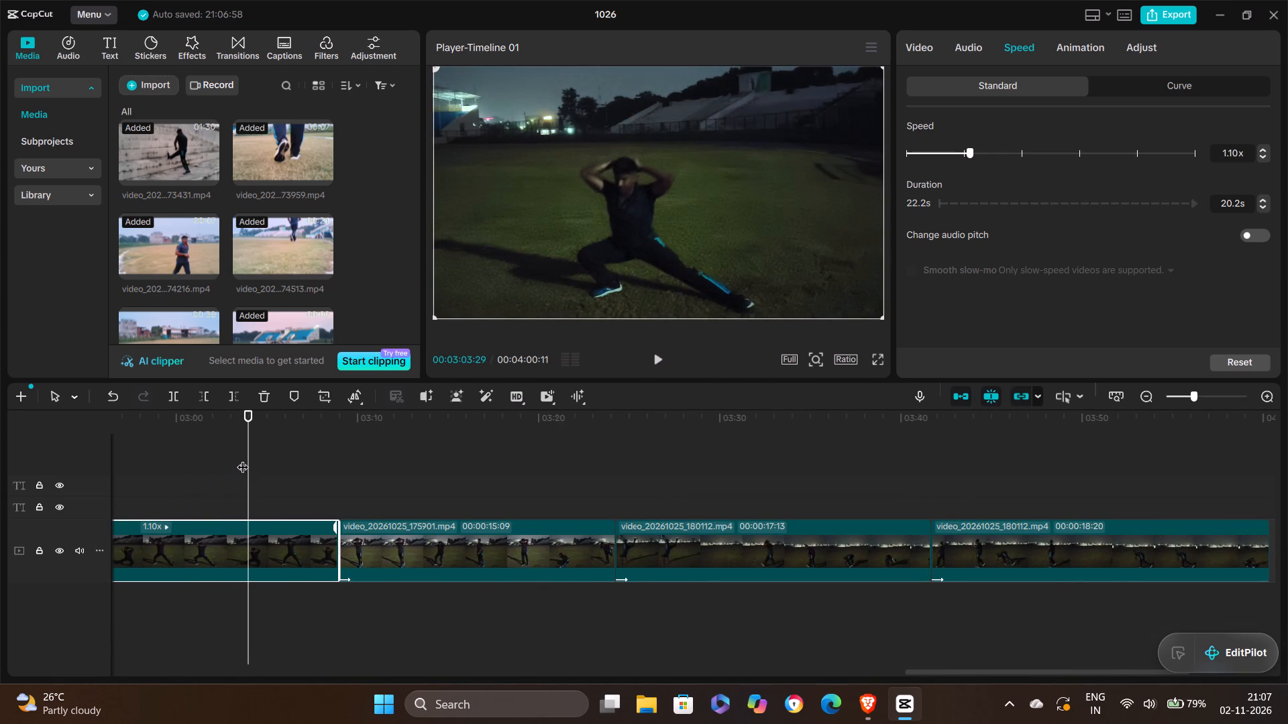
drag(244, 459, 920, 482)
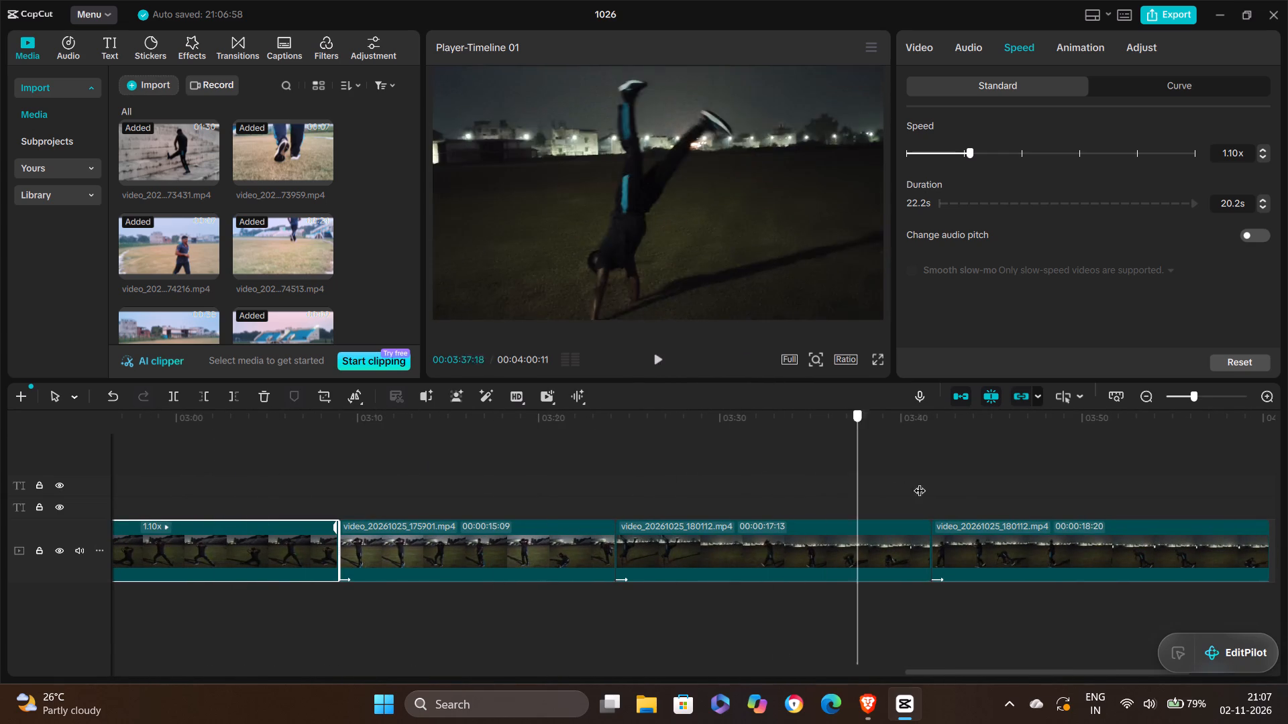
drag(920, 482, 1287, 481)
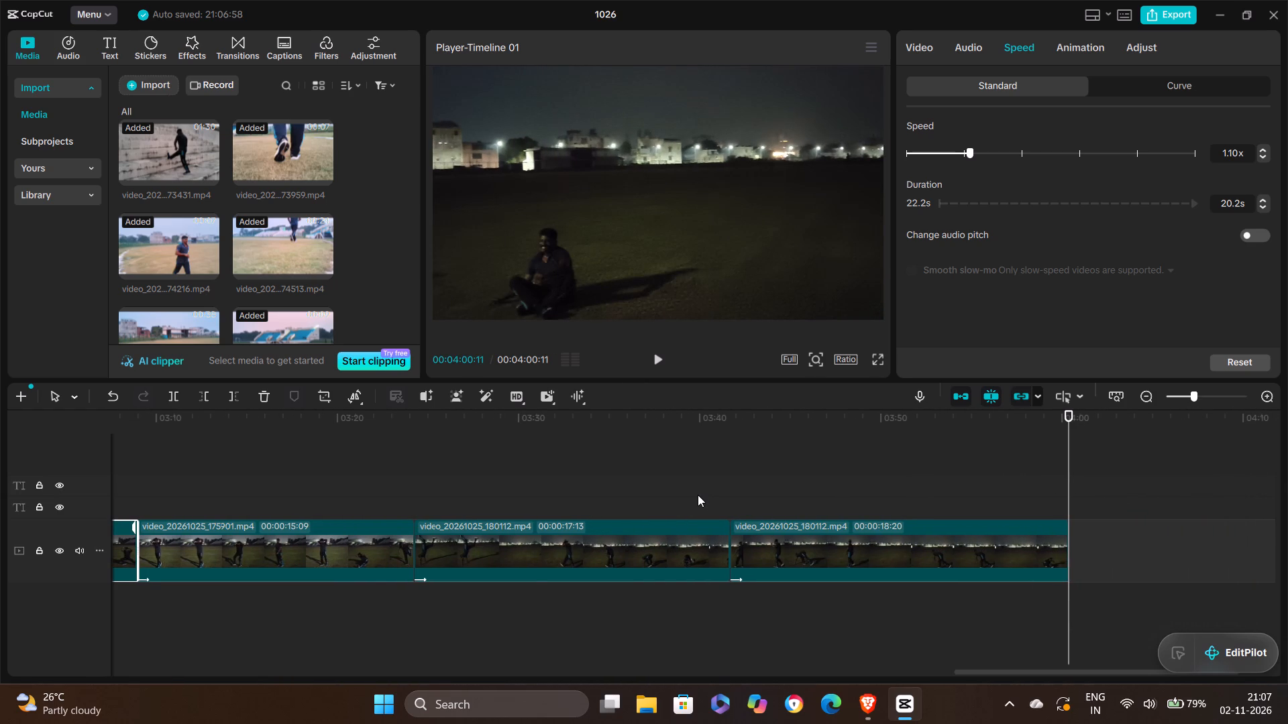
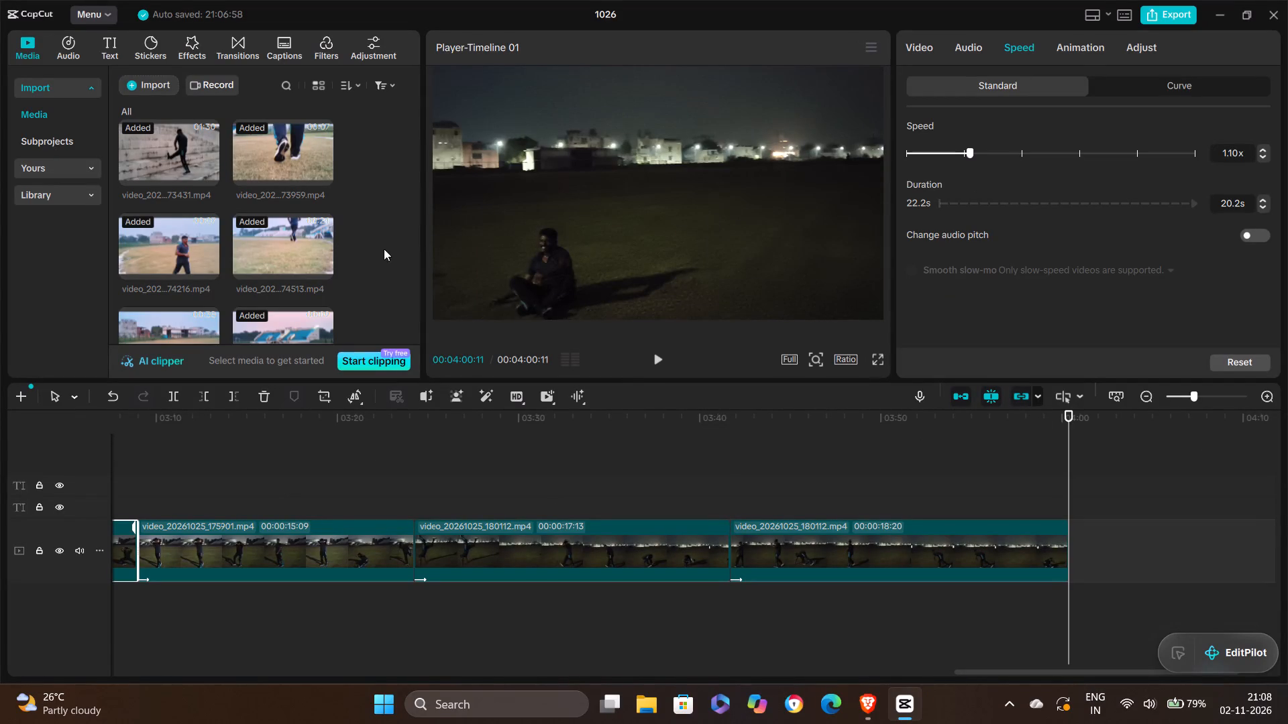
Position the playhead at about 00:00:15:29 in the 2.0X video_20261025_173431 clip and open the options for adding text.
scroll(542, 564, right, 11)
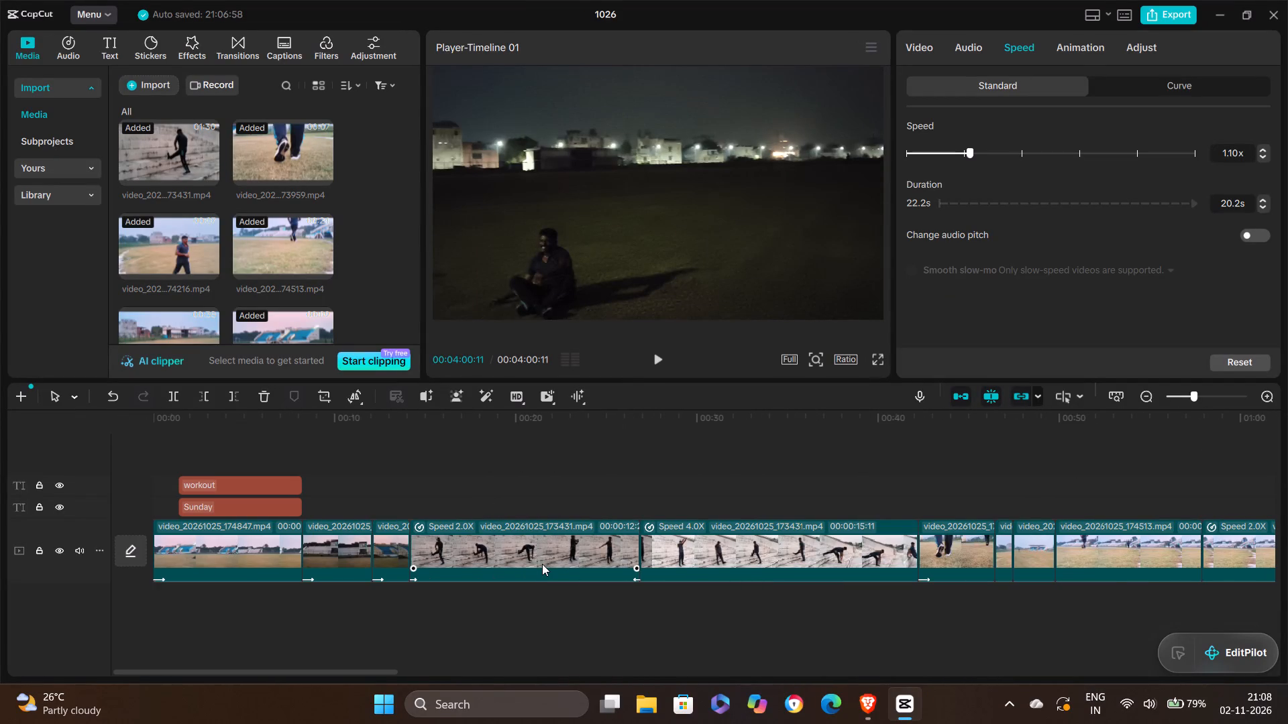
scroll(542, 564, right, 2)
click(509, 540)
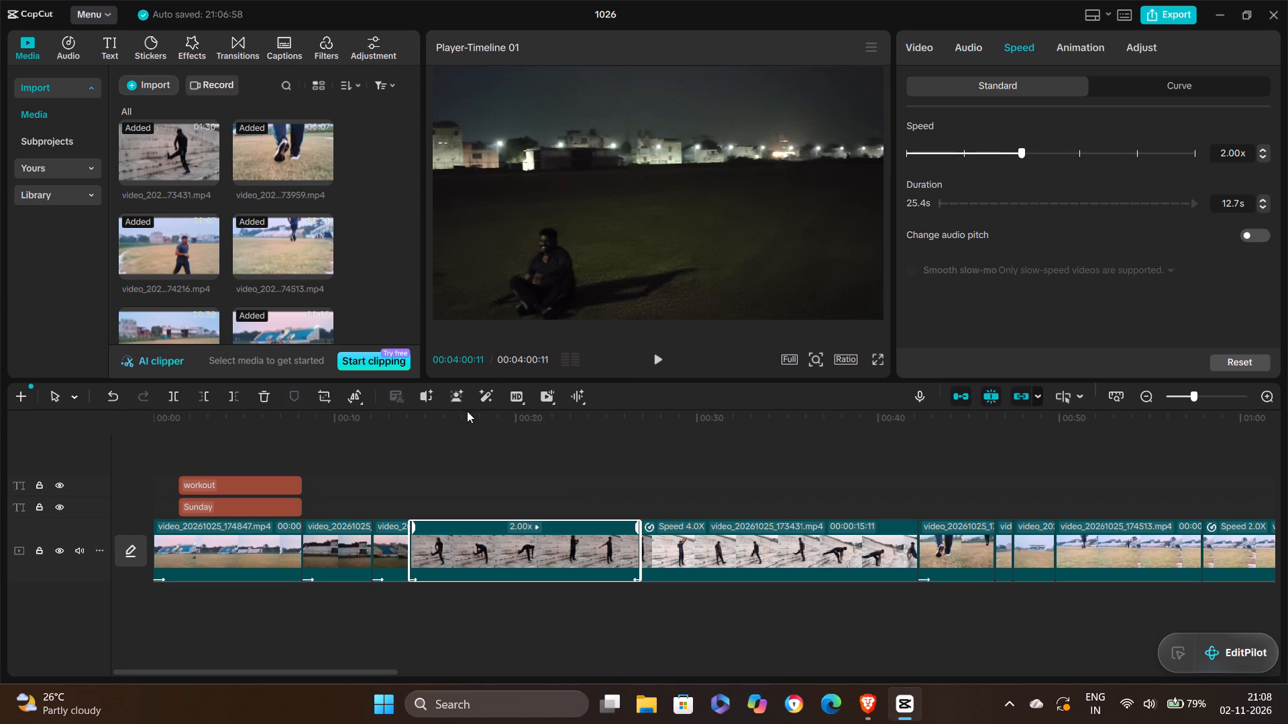
click(446, 410)
click(447, 453)
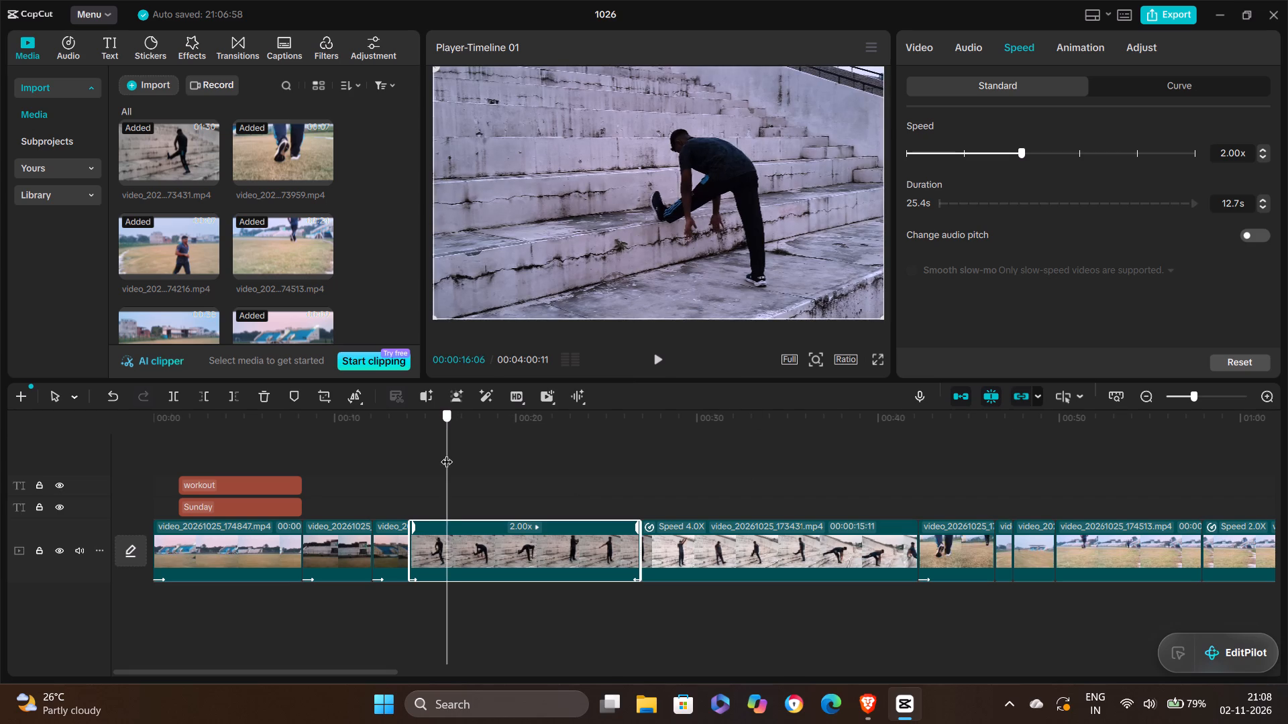
click(109, 48)
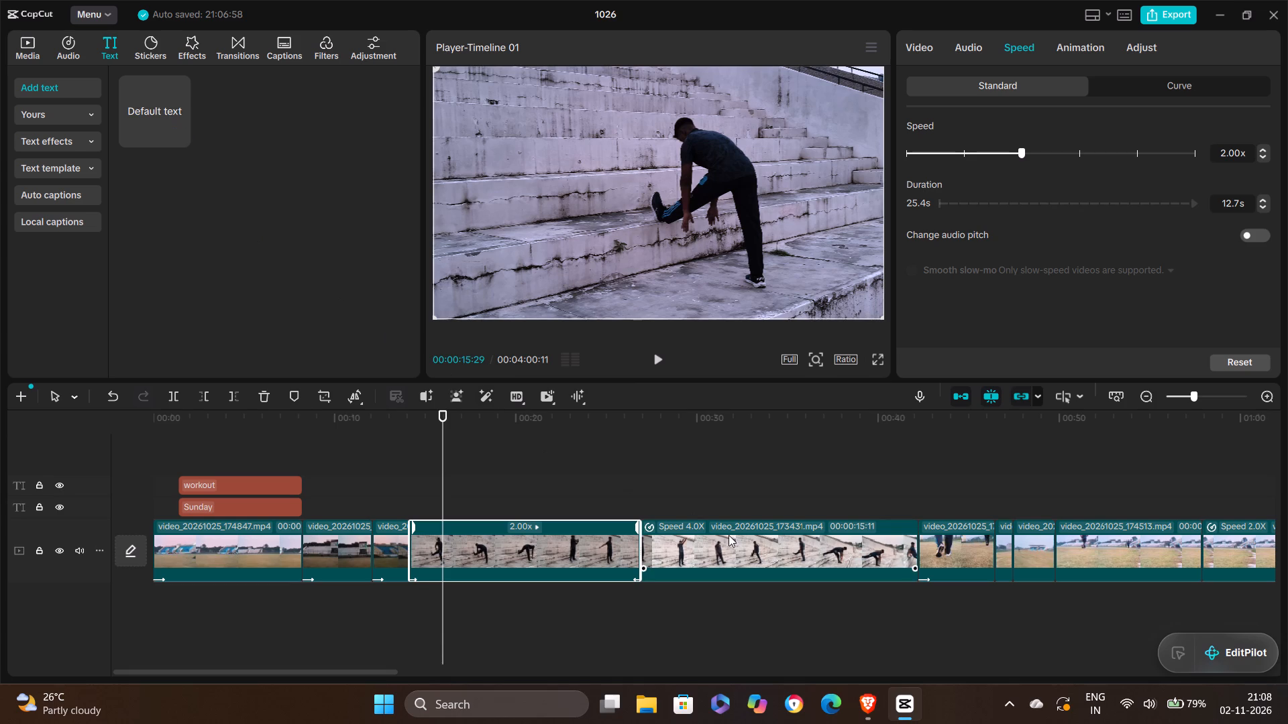
Minimize CapCut and launch the Kuro application from the desktop.
click(901, 707)
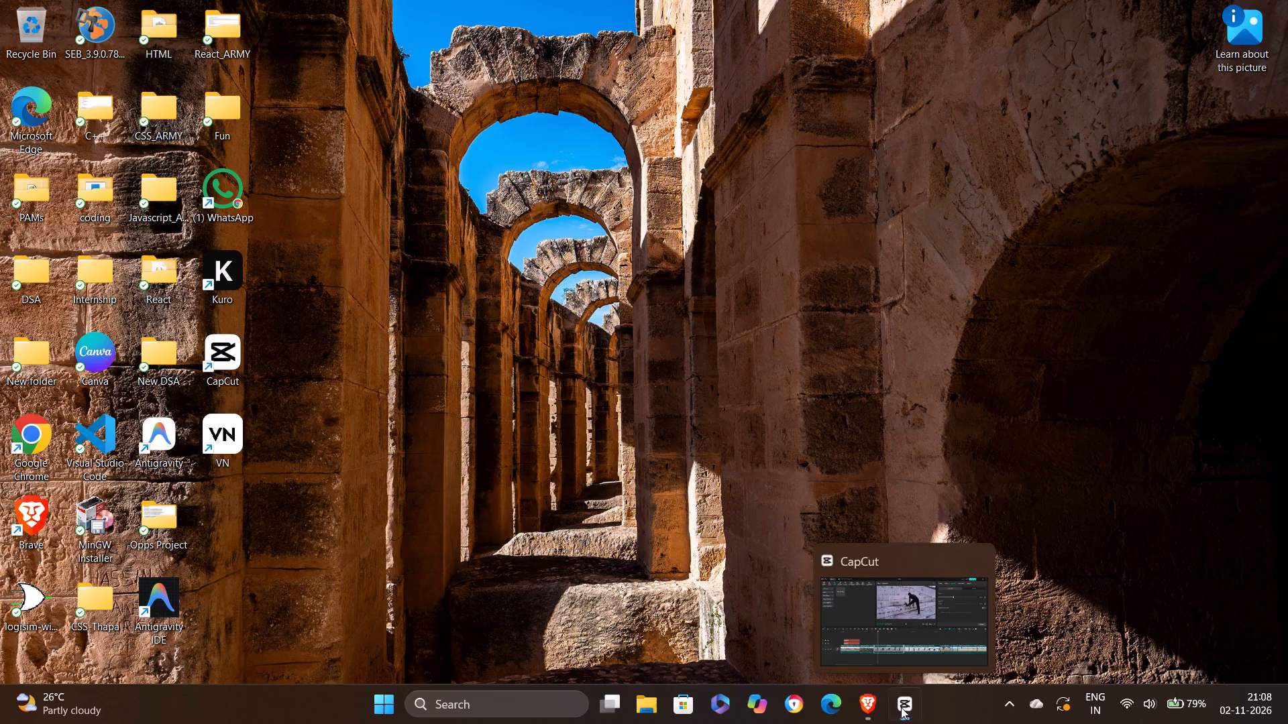
click(1063, 719)
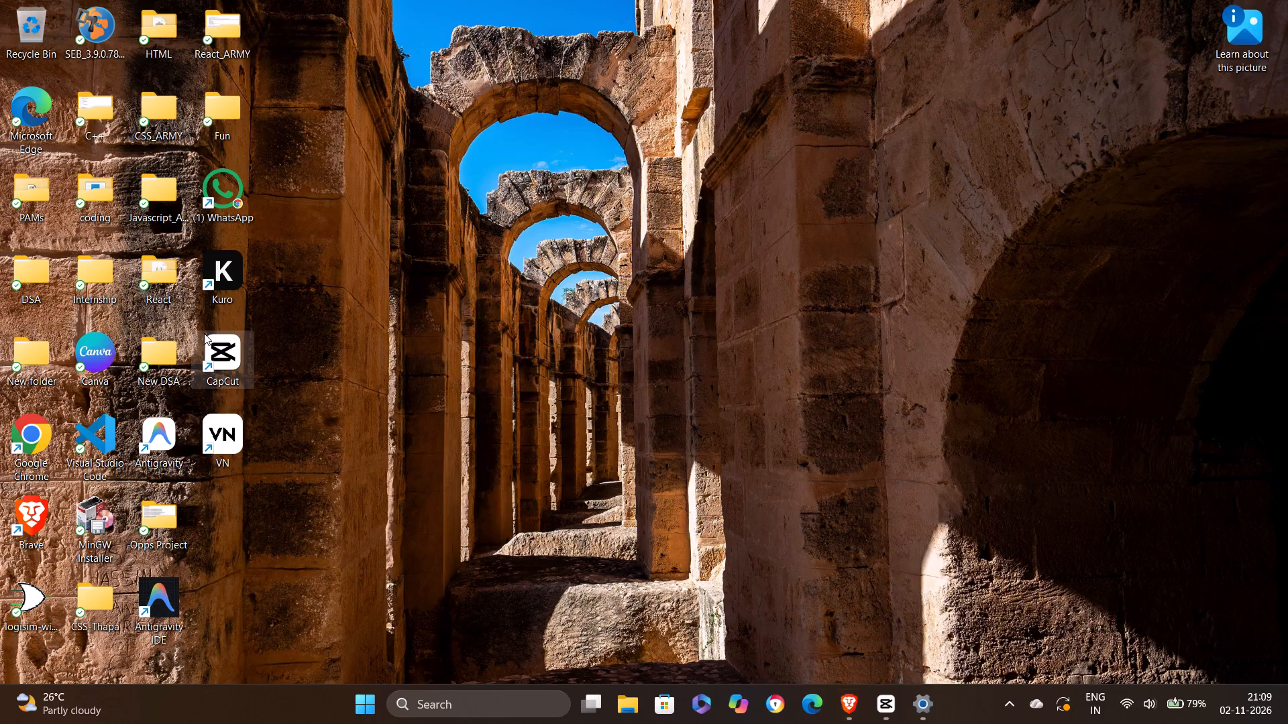
double_click(235, 267)
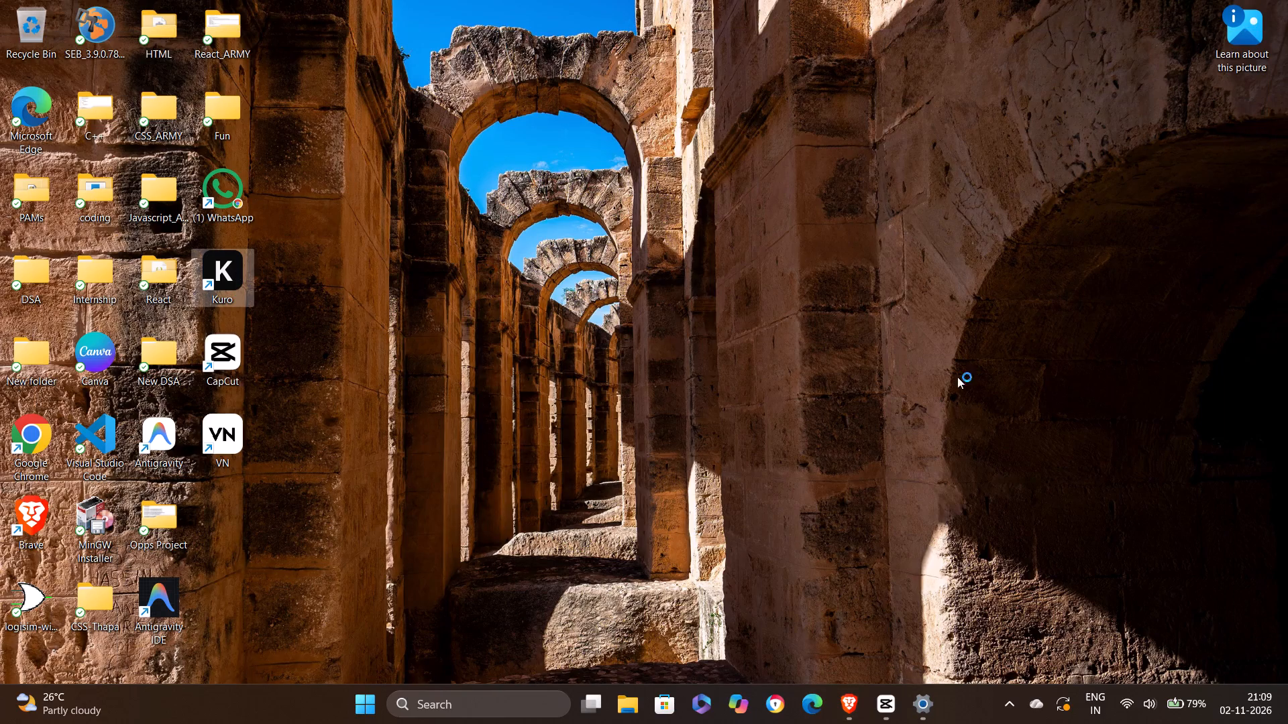